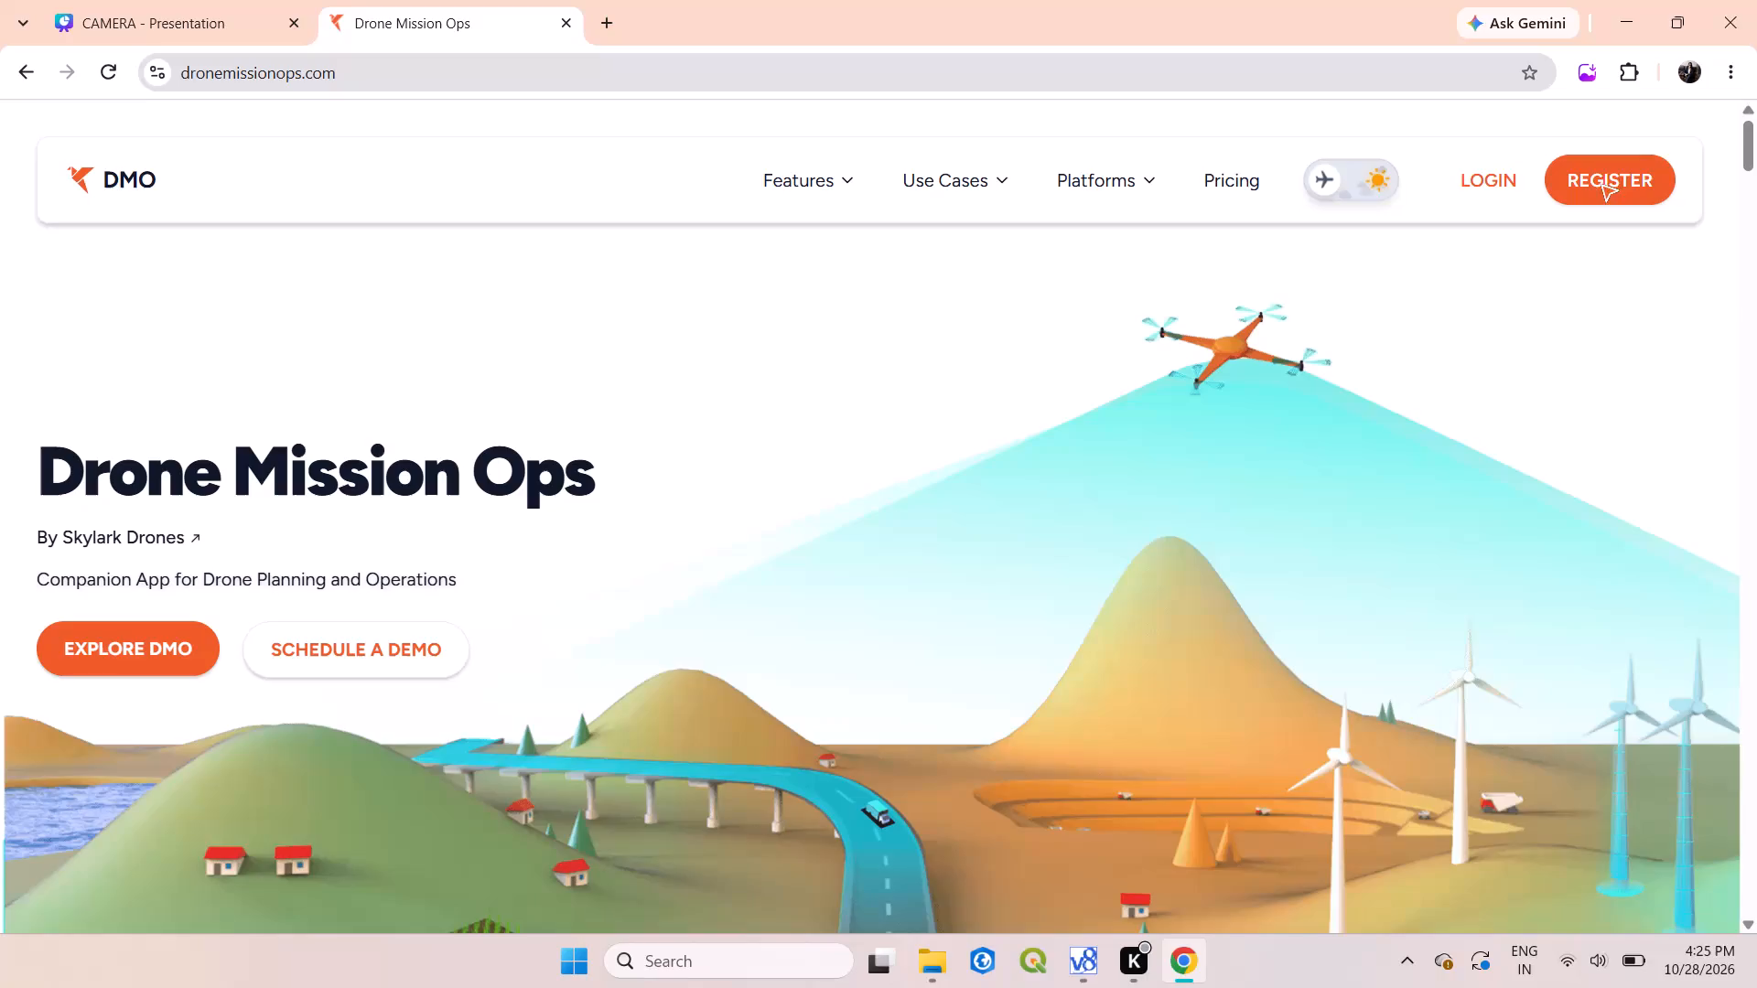
Open the Drone Mission Ops account registration form and activate its email or phone entry.
click(1602, 186)
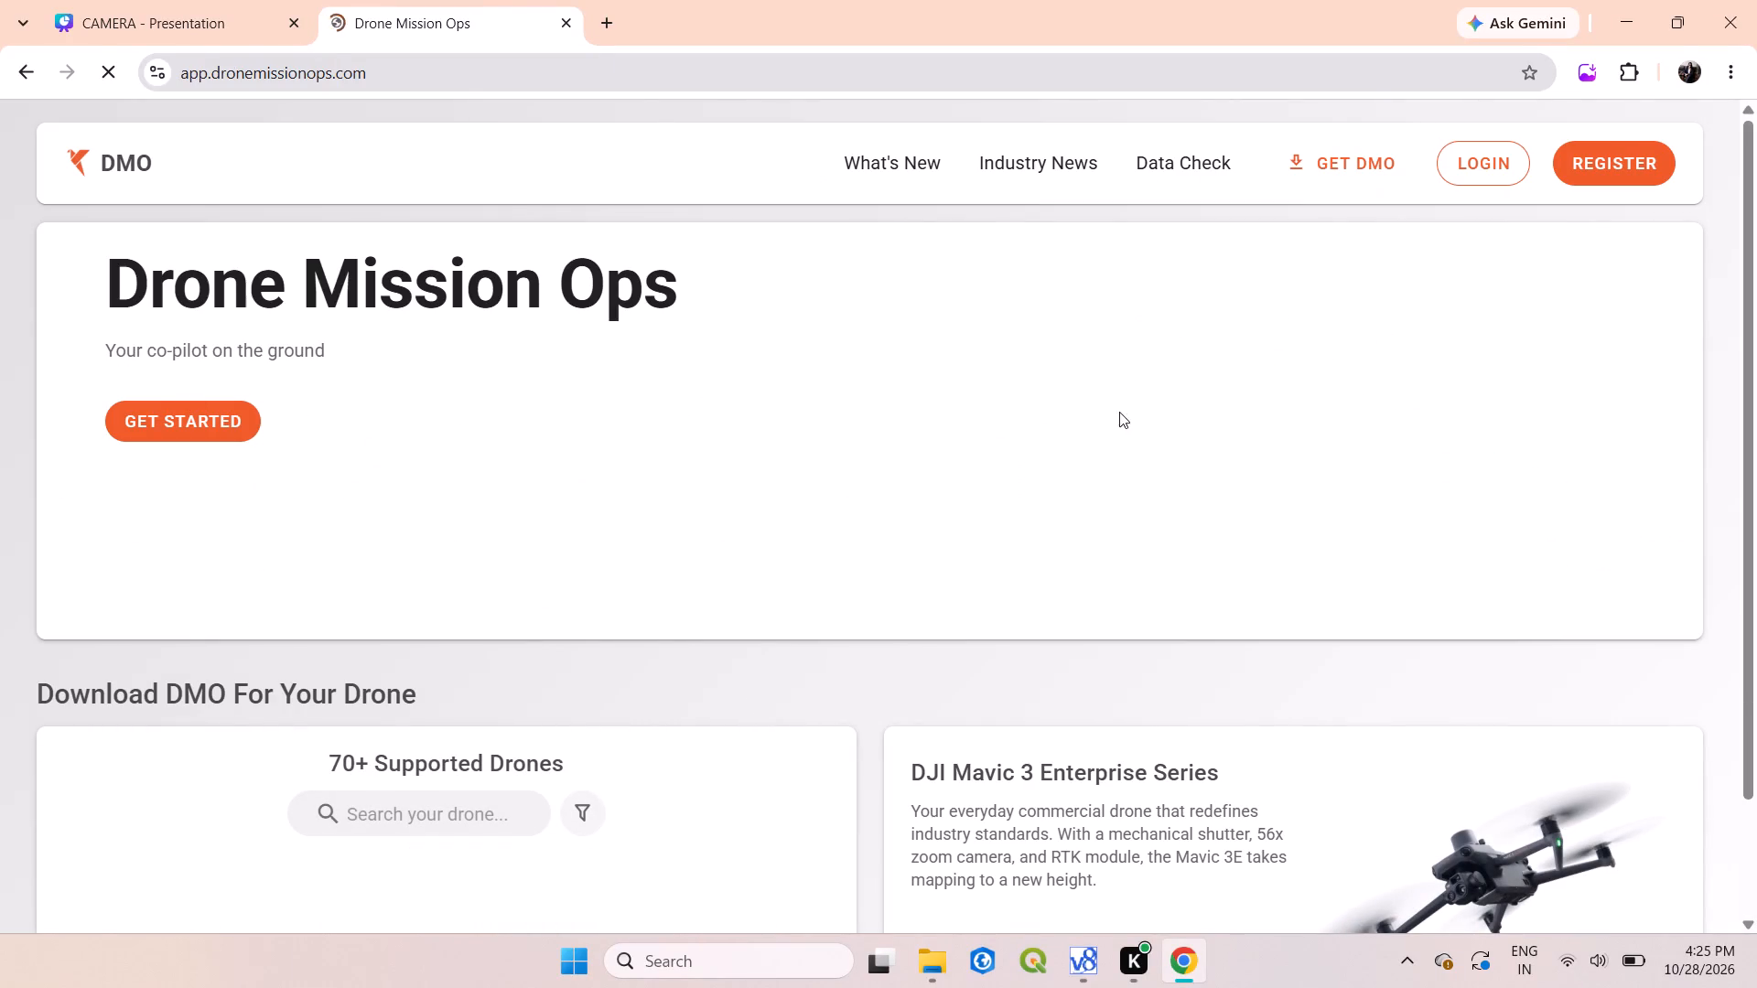
click(1638, 161)
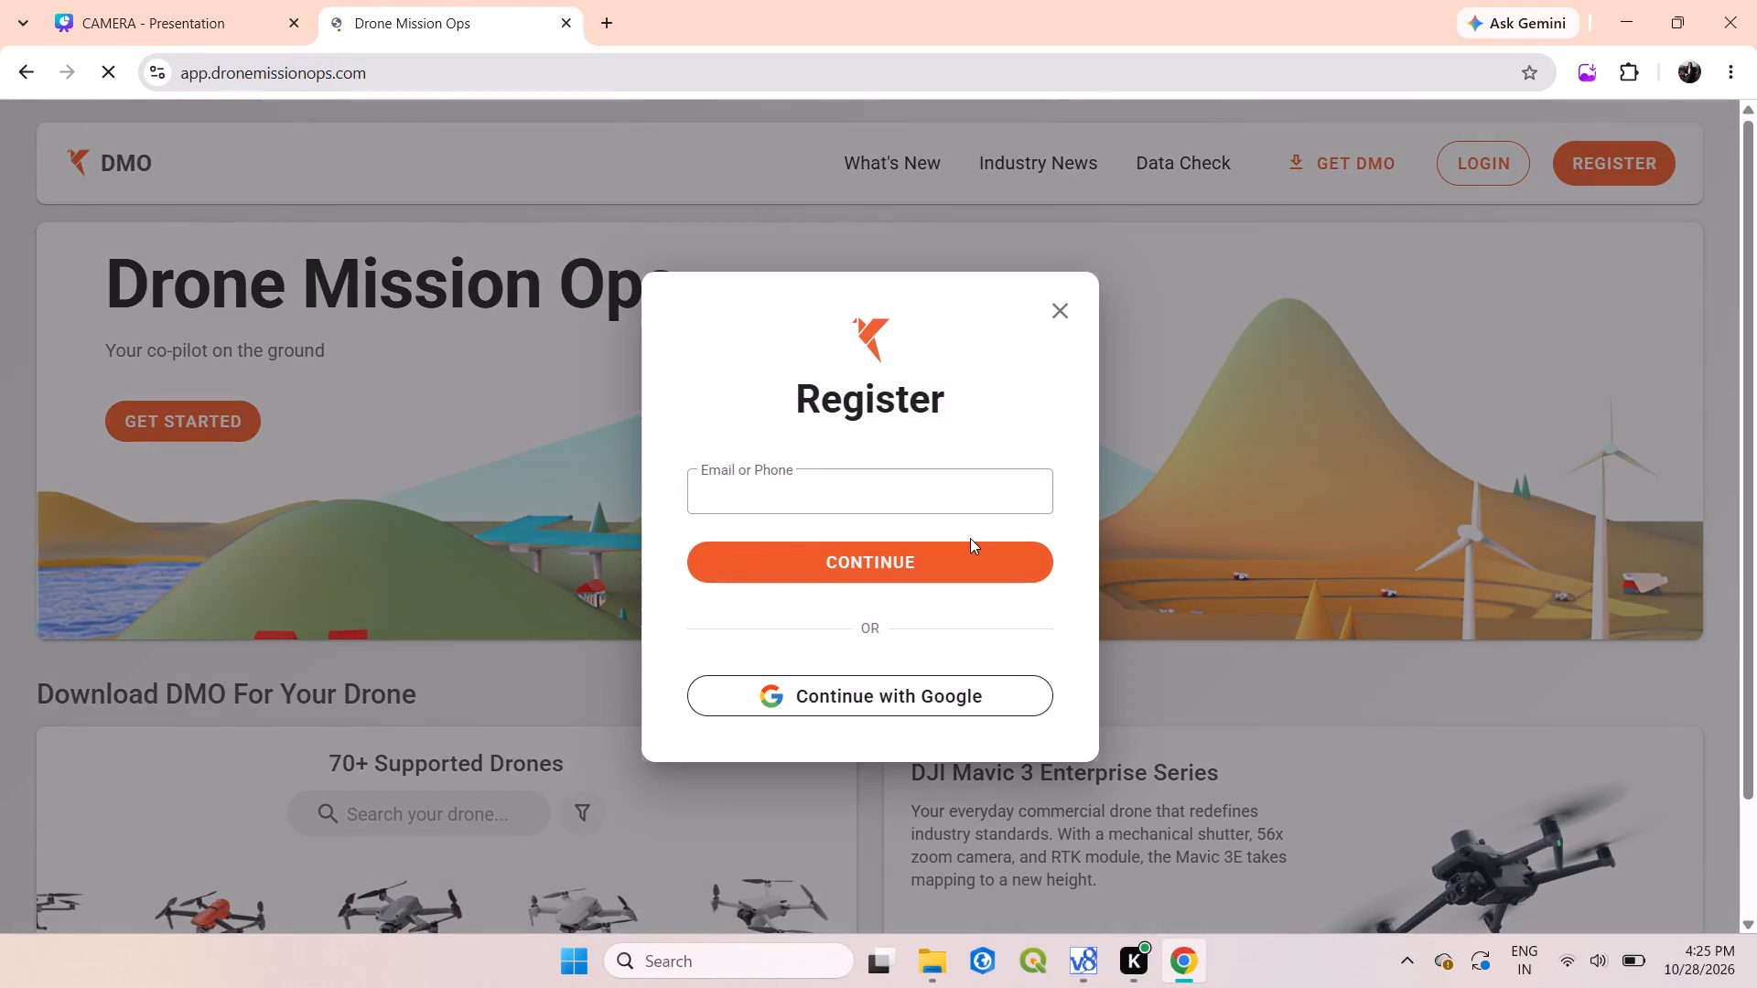
click(820, 492)
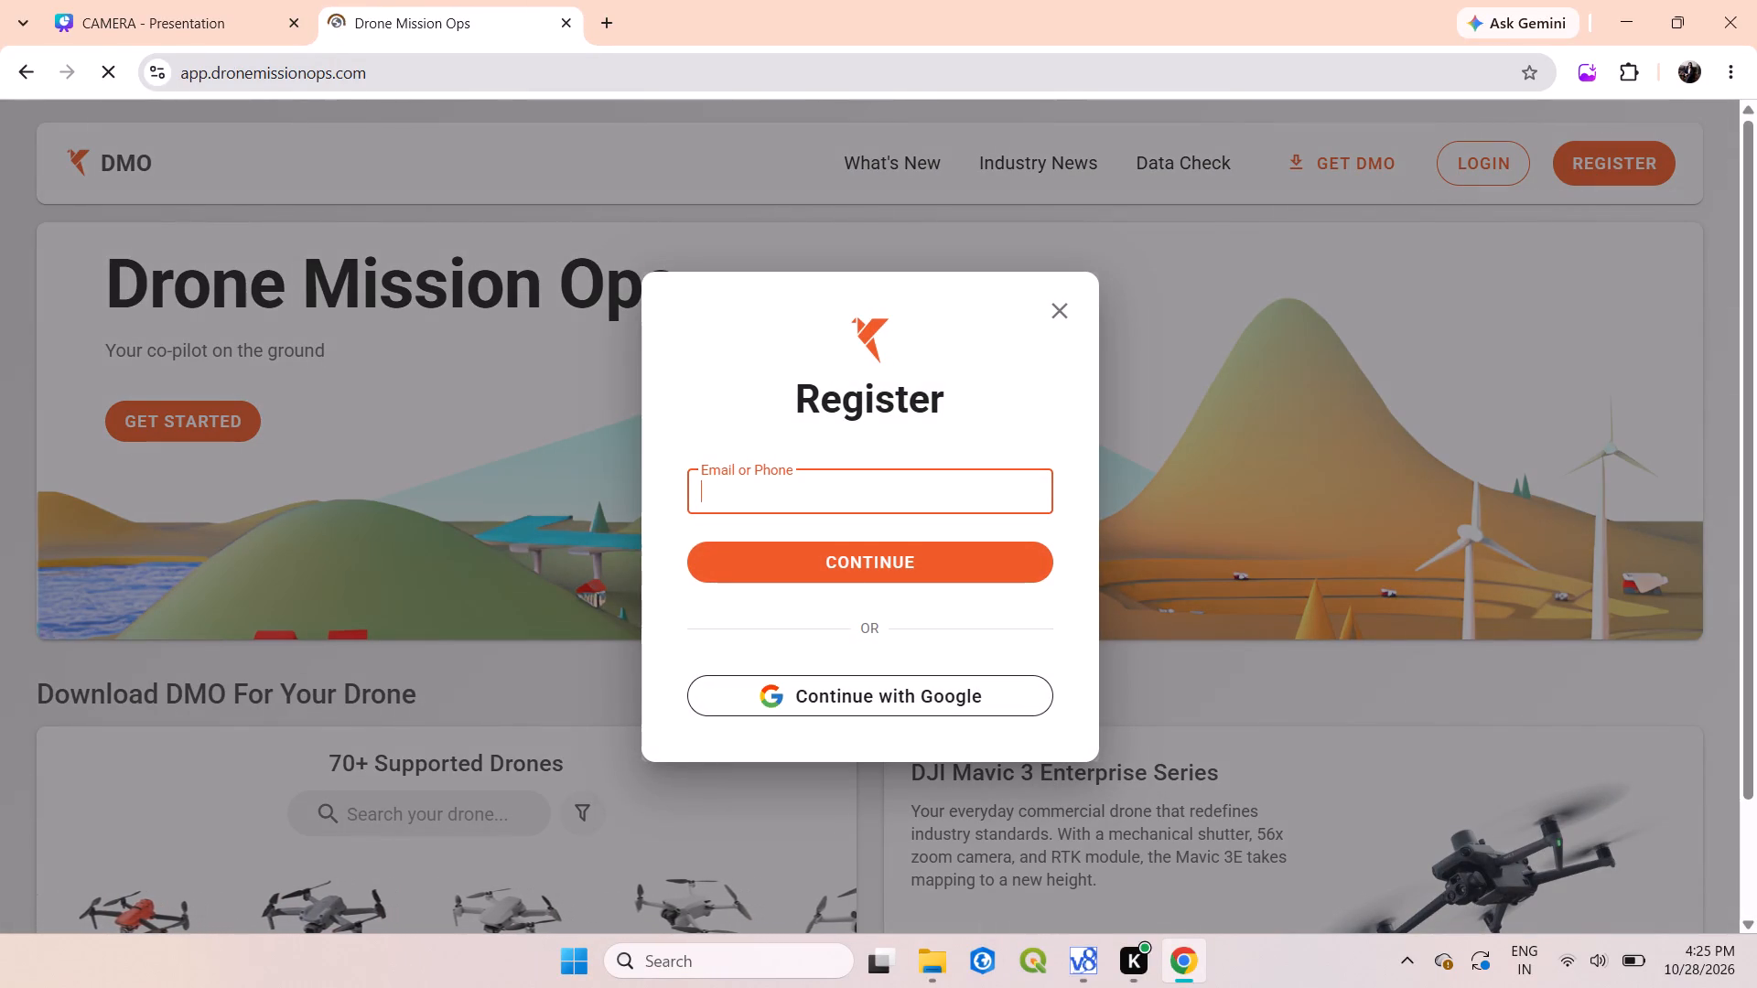
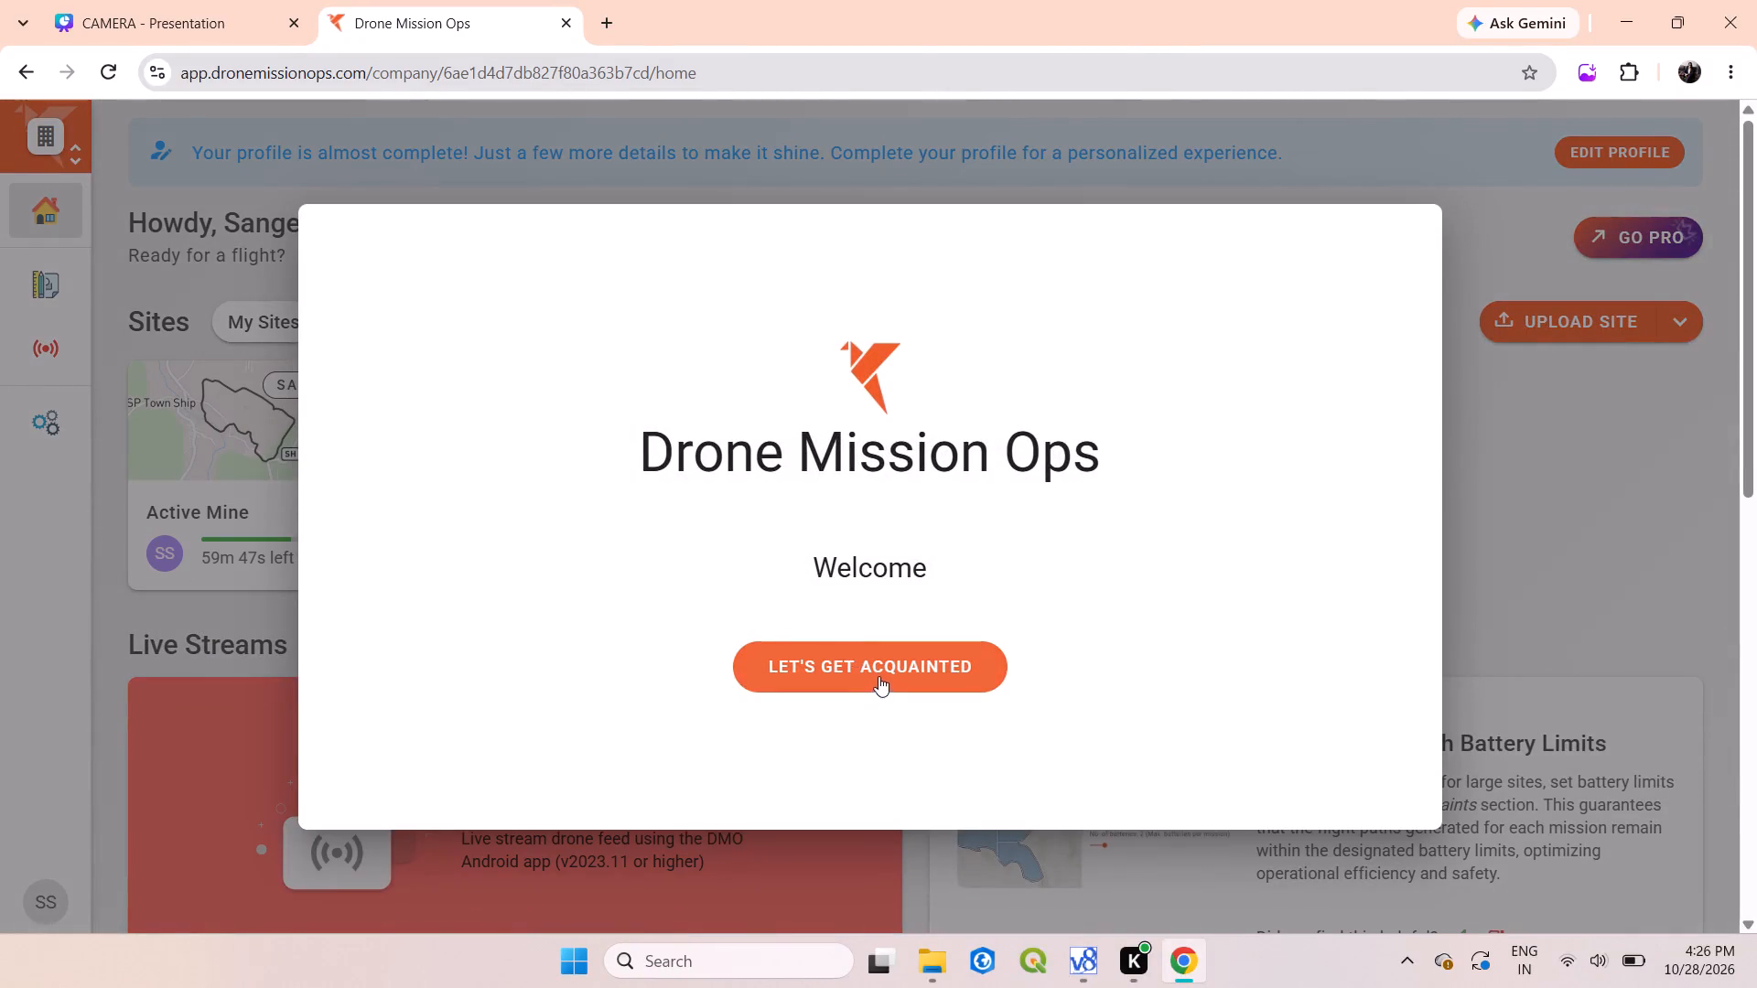
Go through the welcome introduction to its Explore DMO page and close it to reach the home dashboard.
click(879, 674)
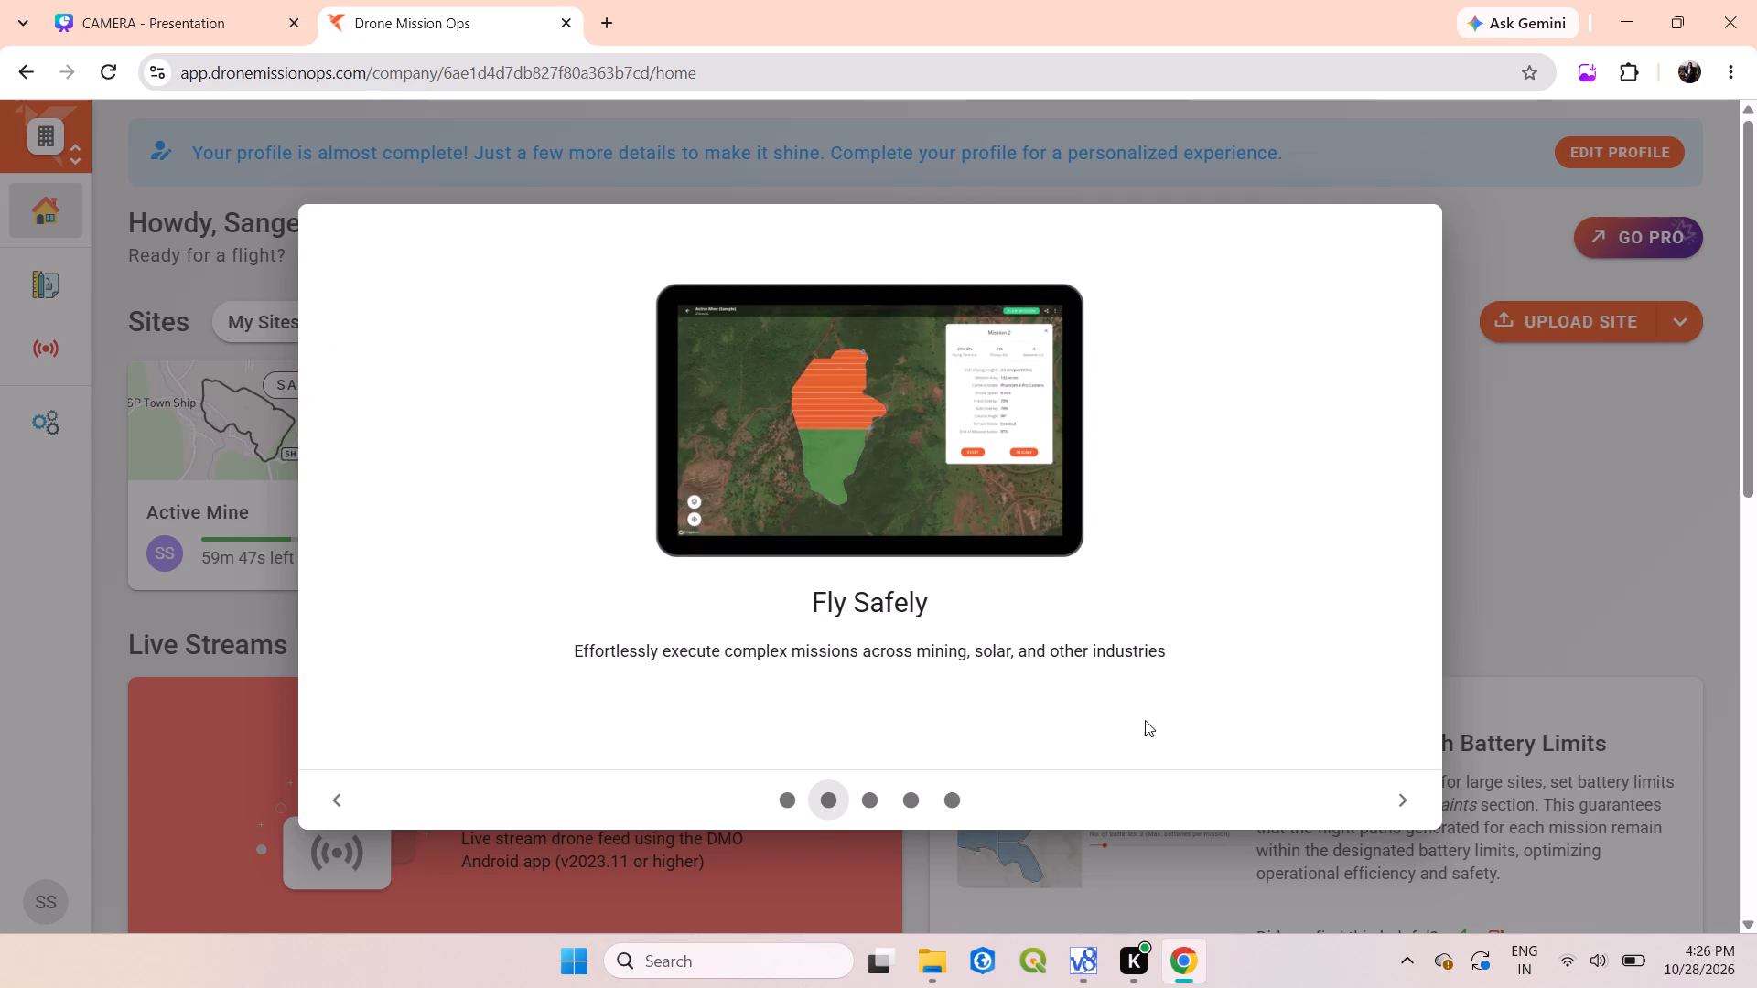
click(1416, 798)
triple_click(1416, 798)
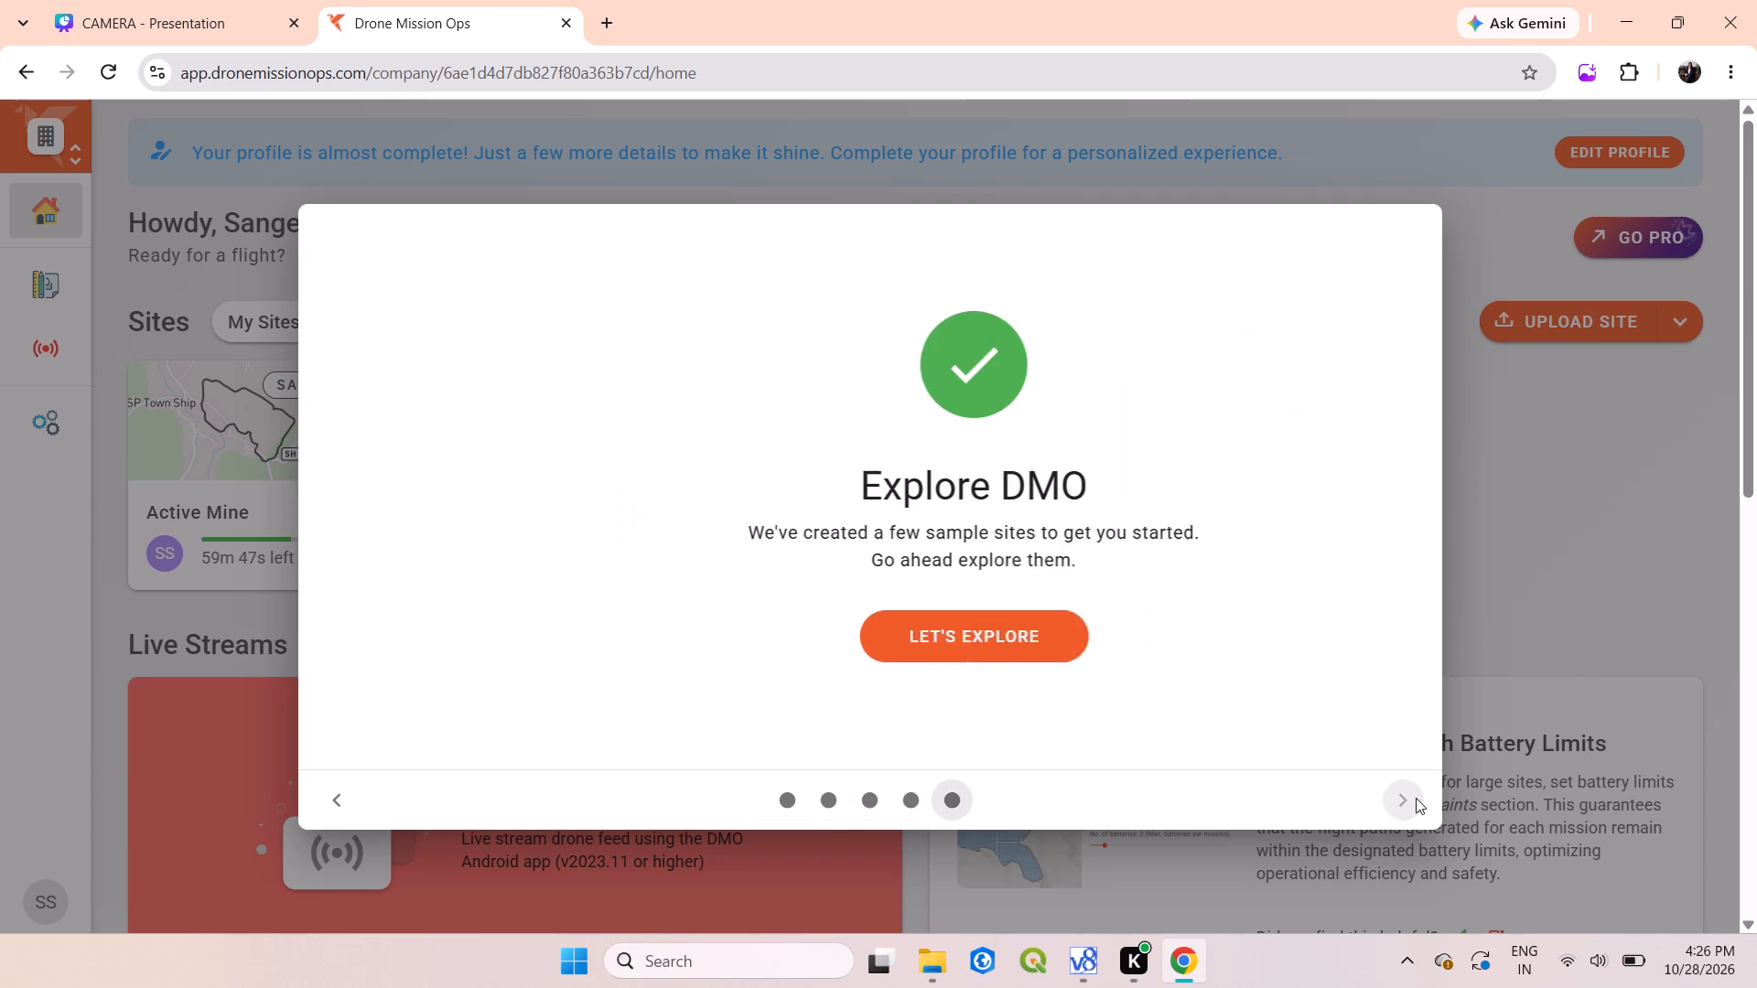
click(1399, 798)
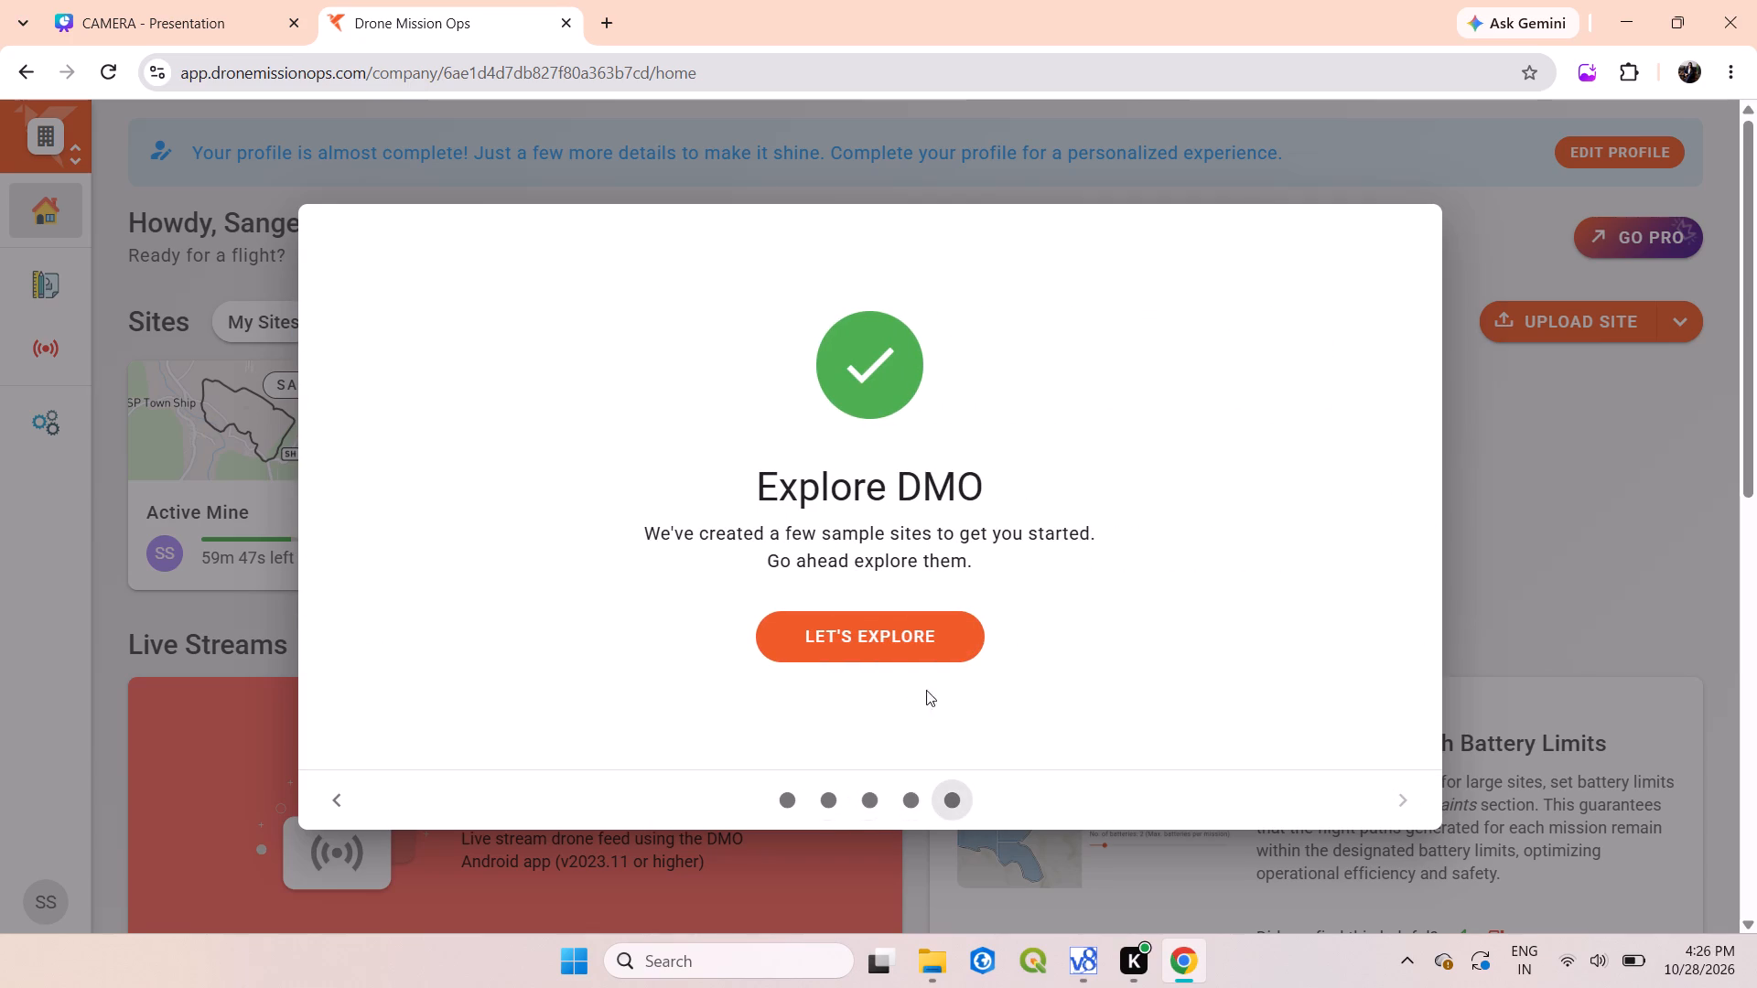
click(1492, 486)
click(878, 650)
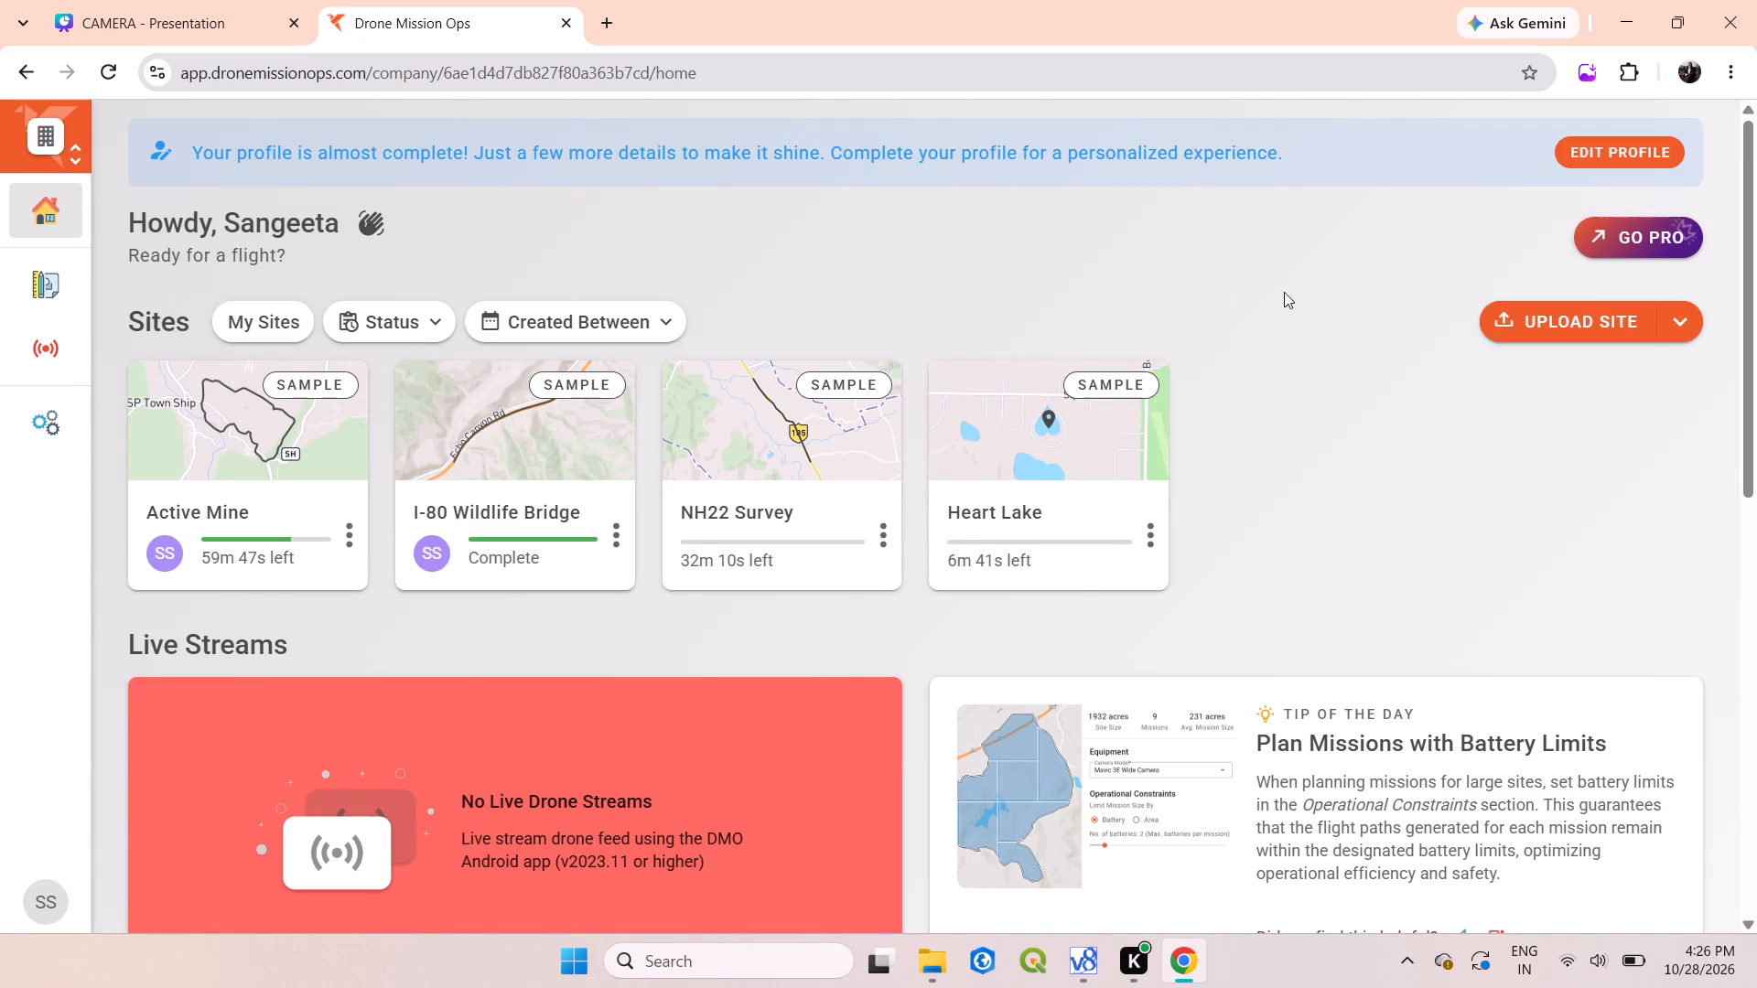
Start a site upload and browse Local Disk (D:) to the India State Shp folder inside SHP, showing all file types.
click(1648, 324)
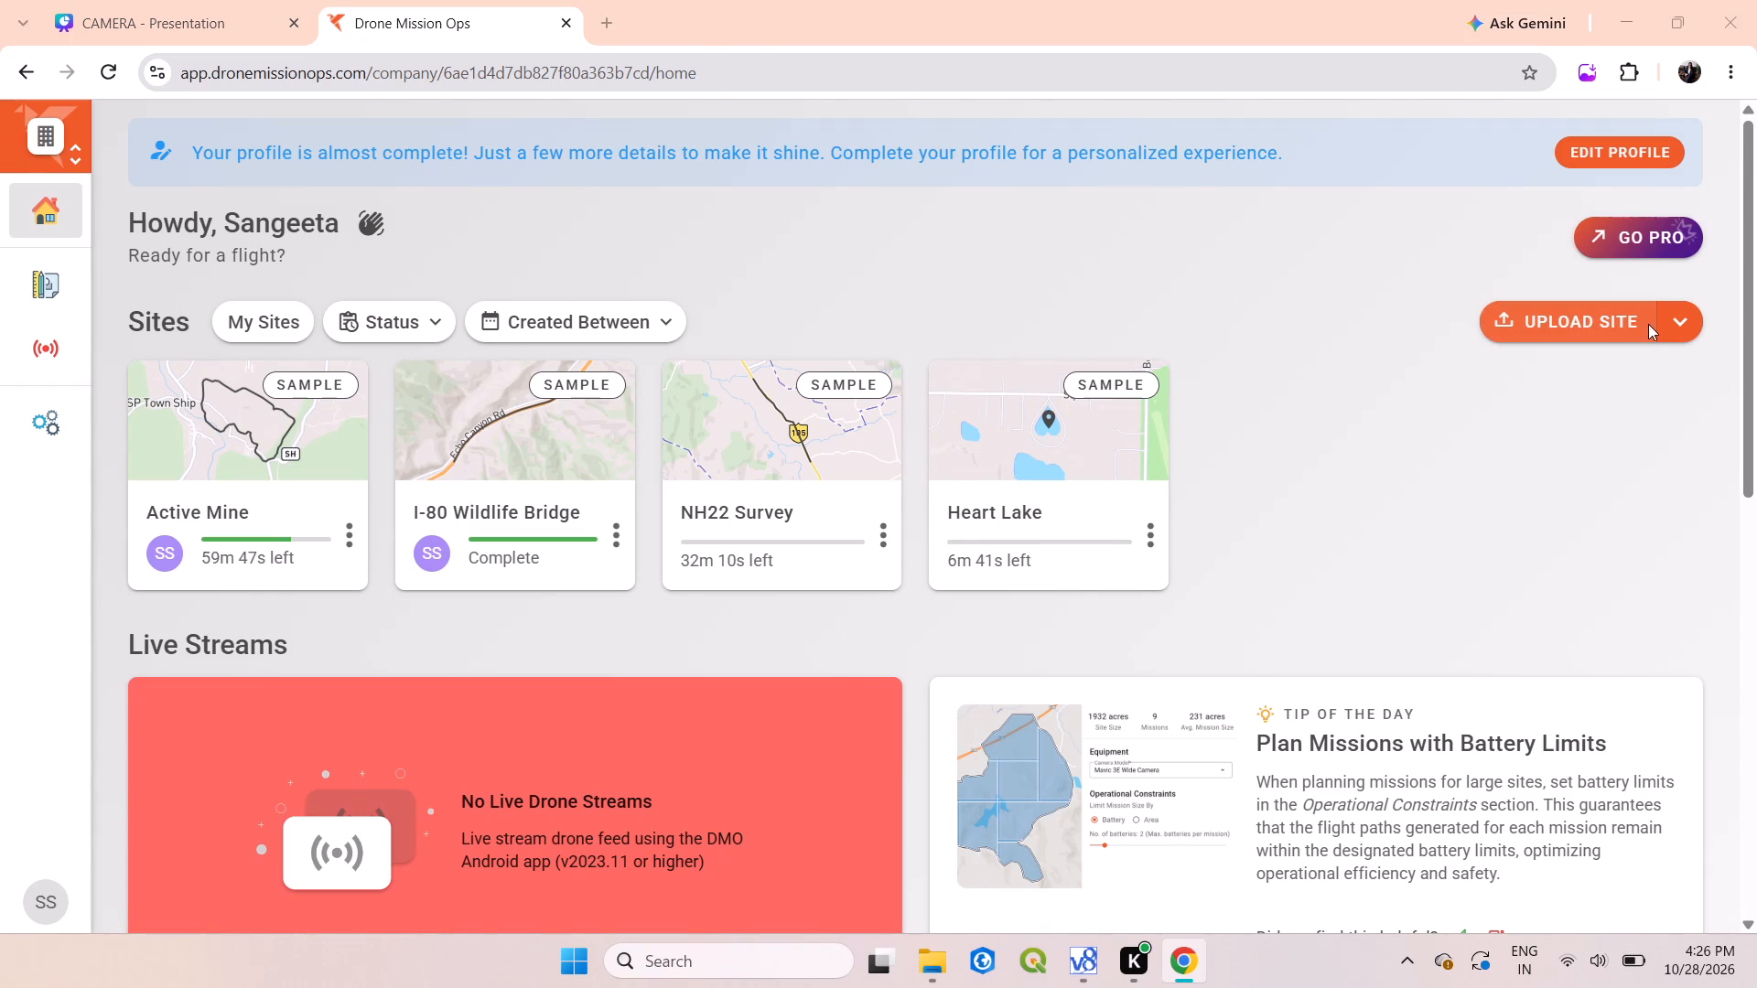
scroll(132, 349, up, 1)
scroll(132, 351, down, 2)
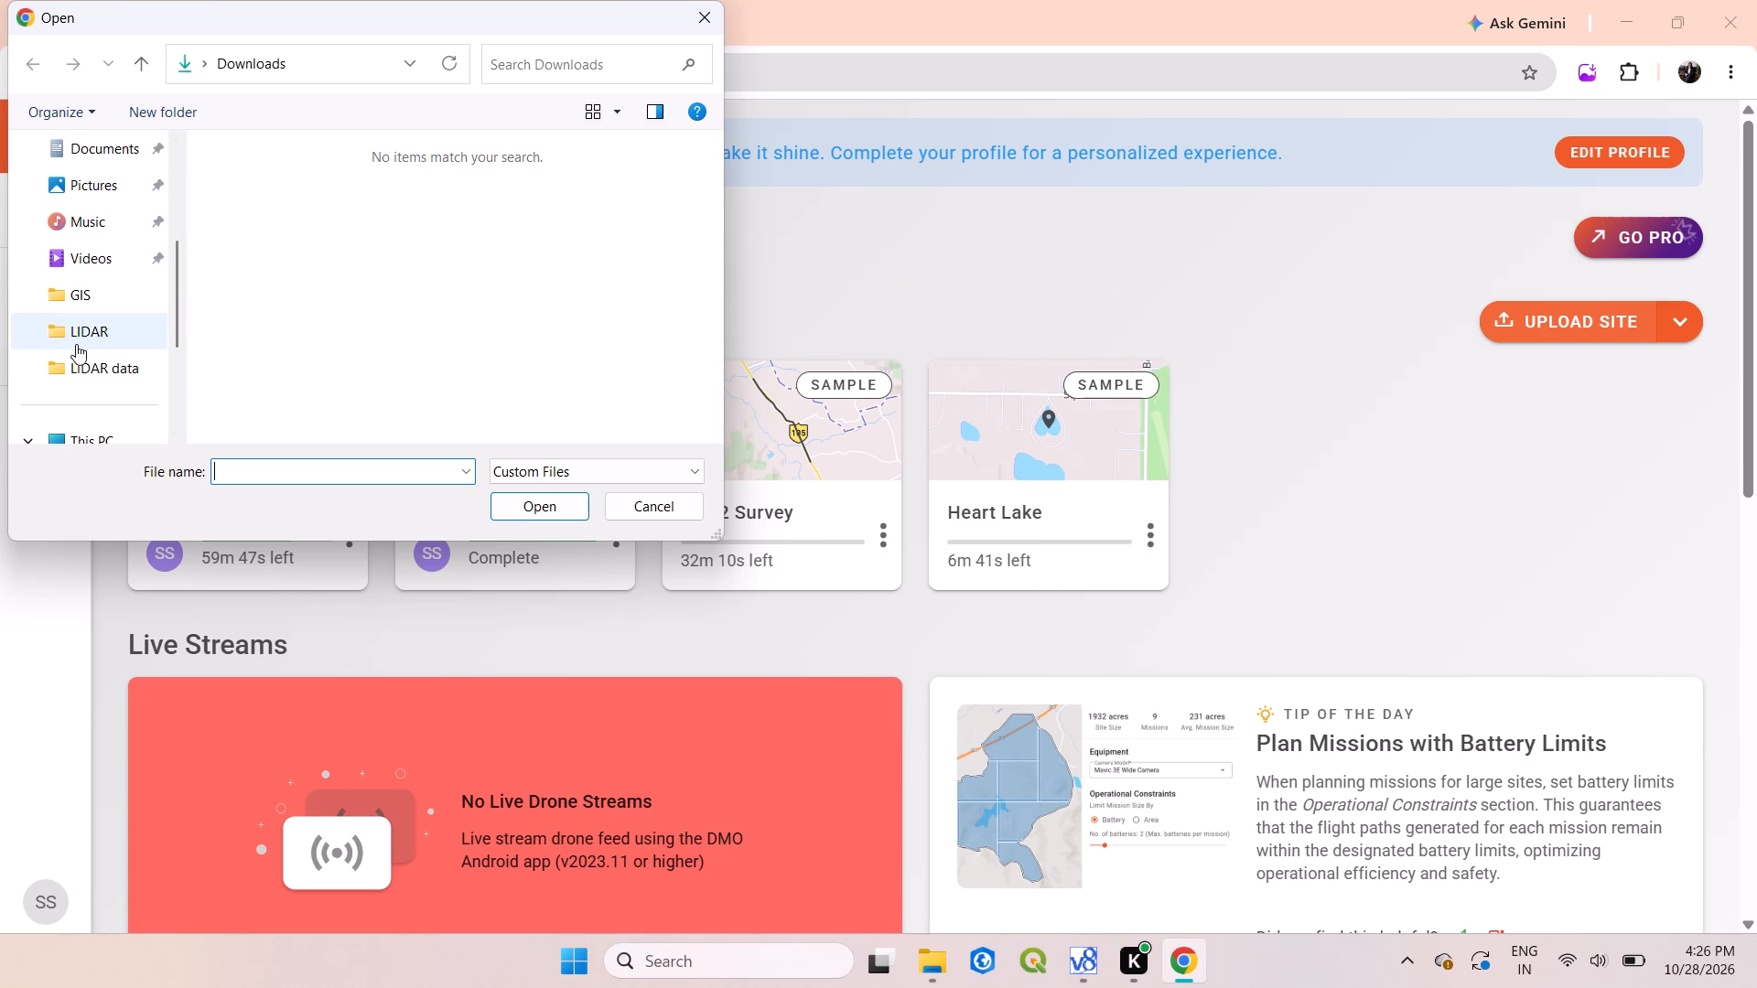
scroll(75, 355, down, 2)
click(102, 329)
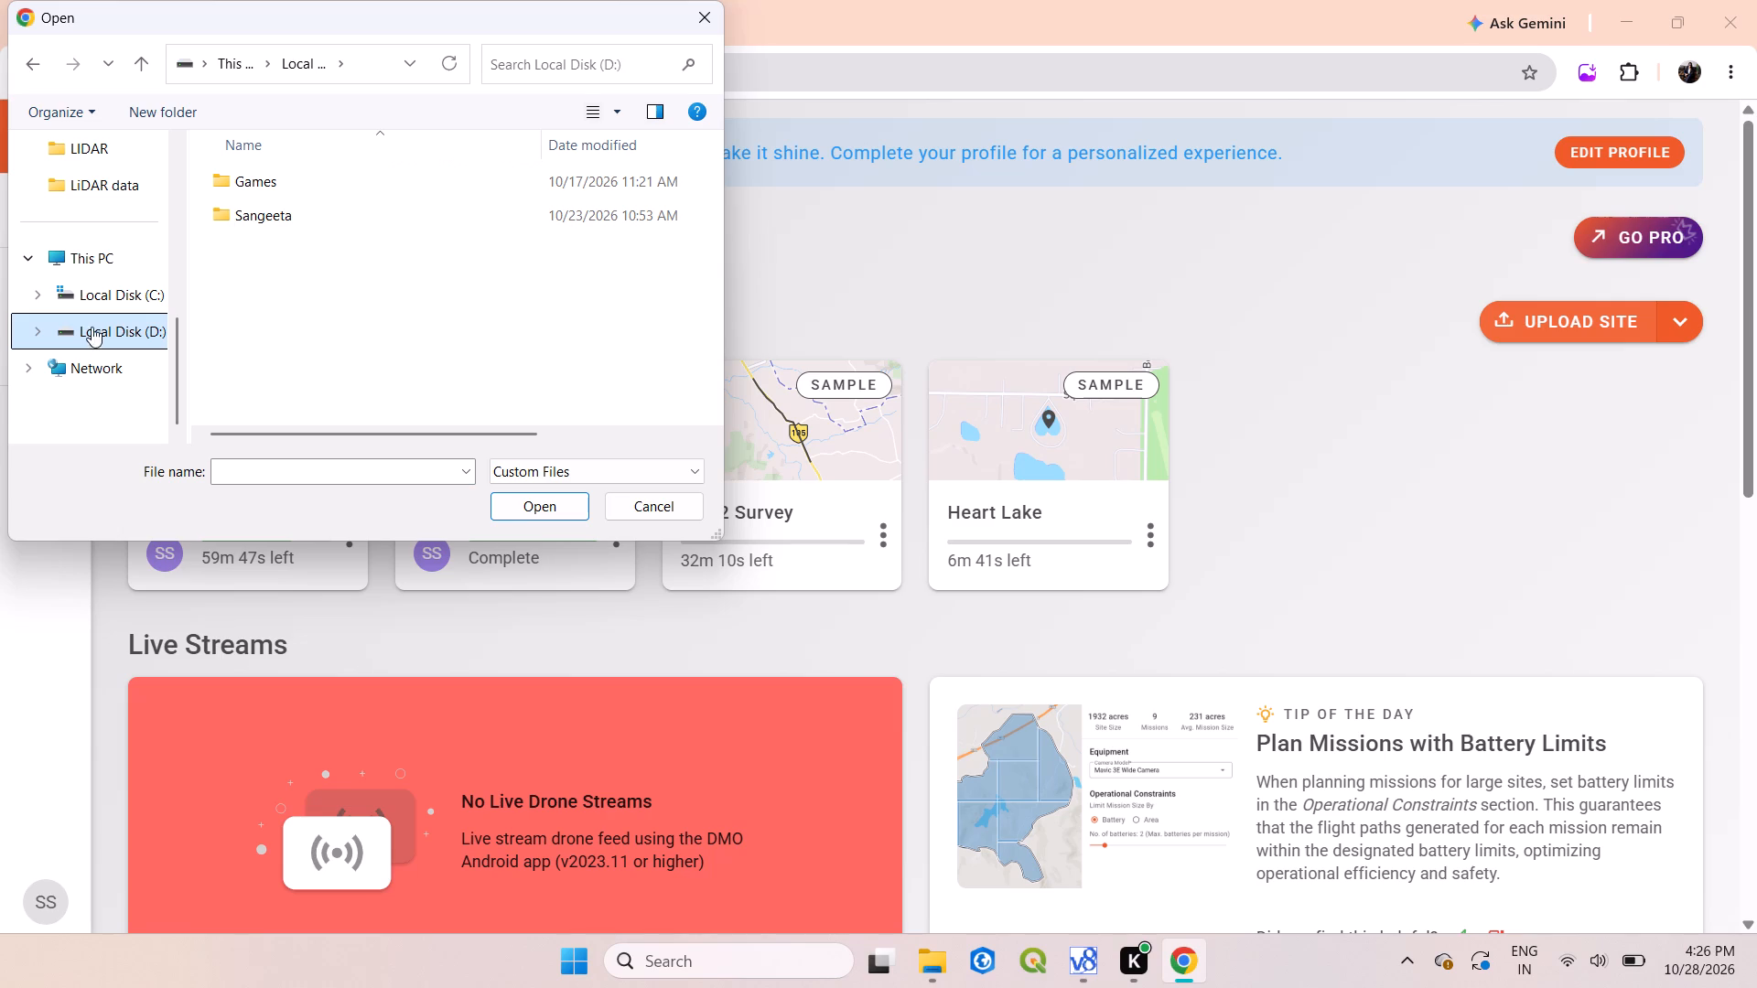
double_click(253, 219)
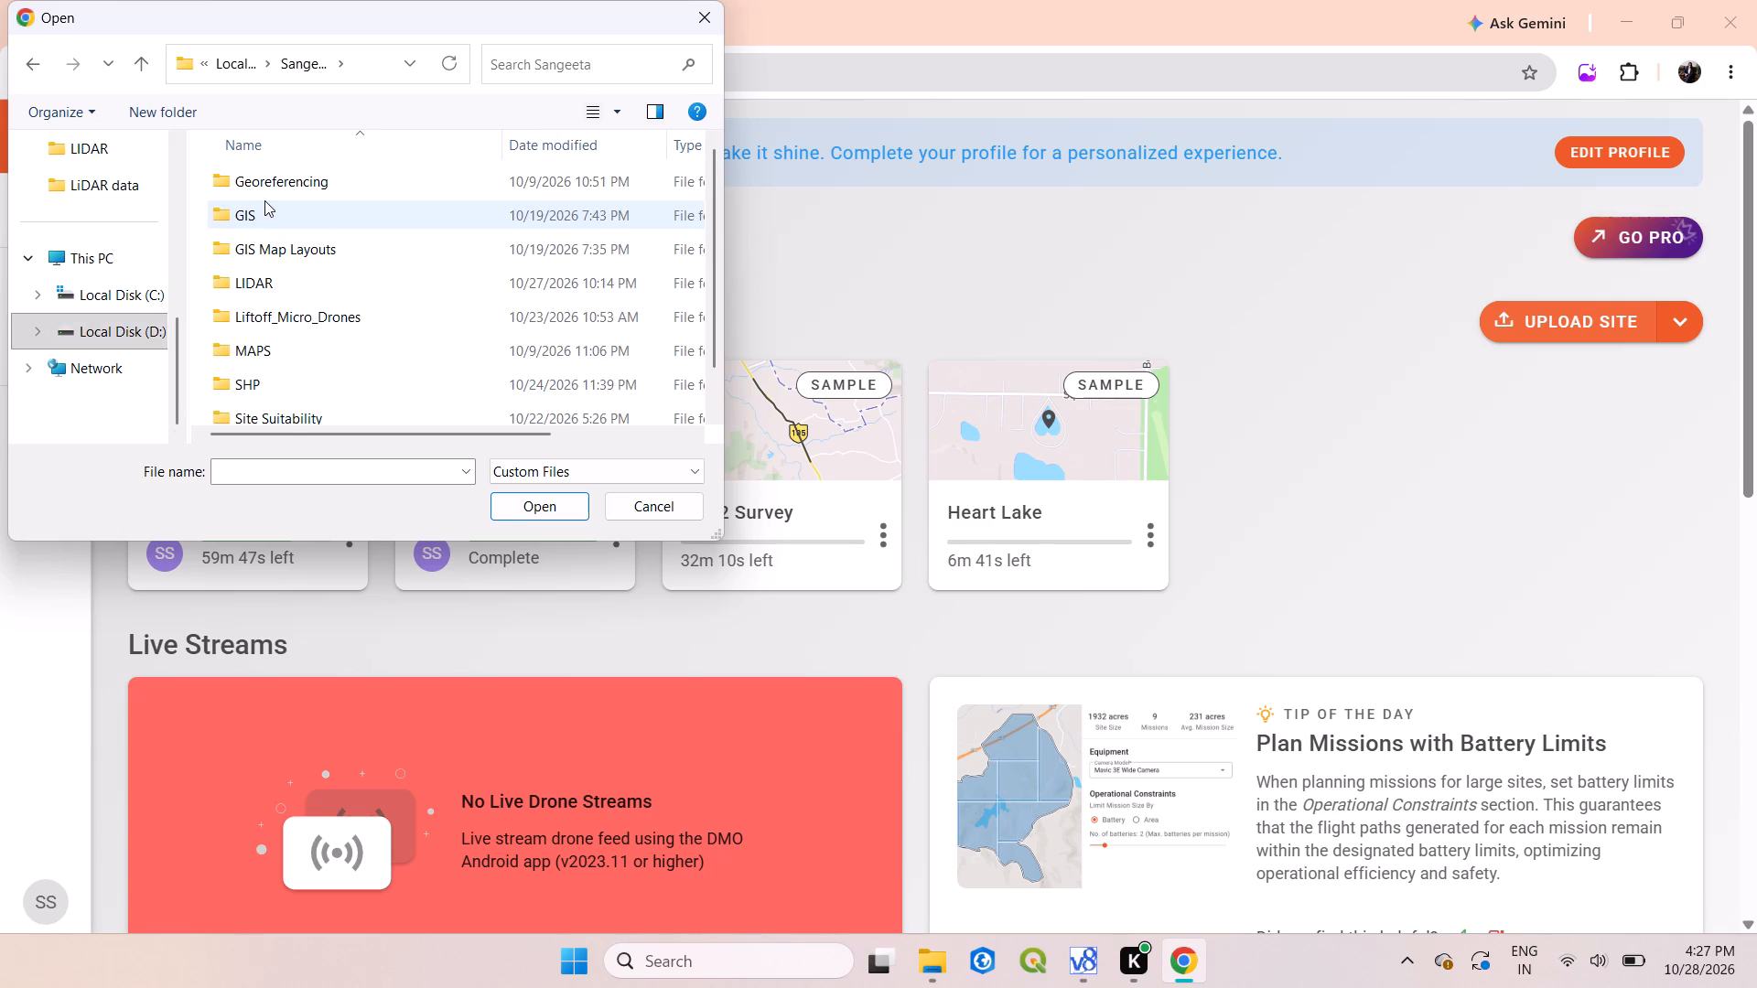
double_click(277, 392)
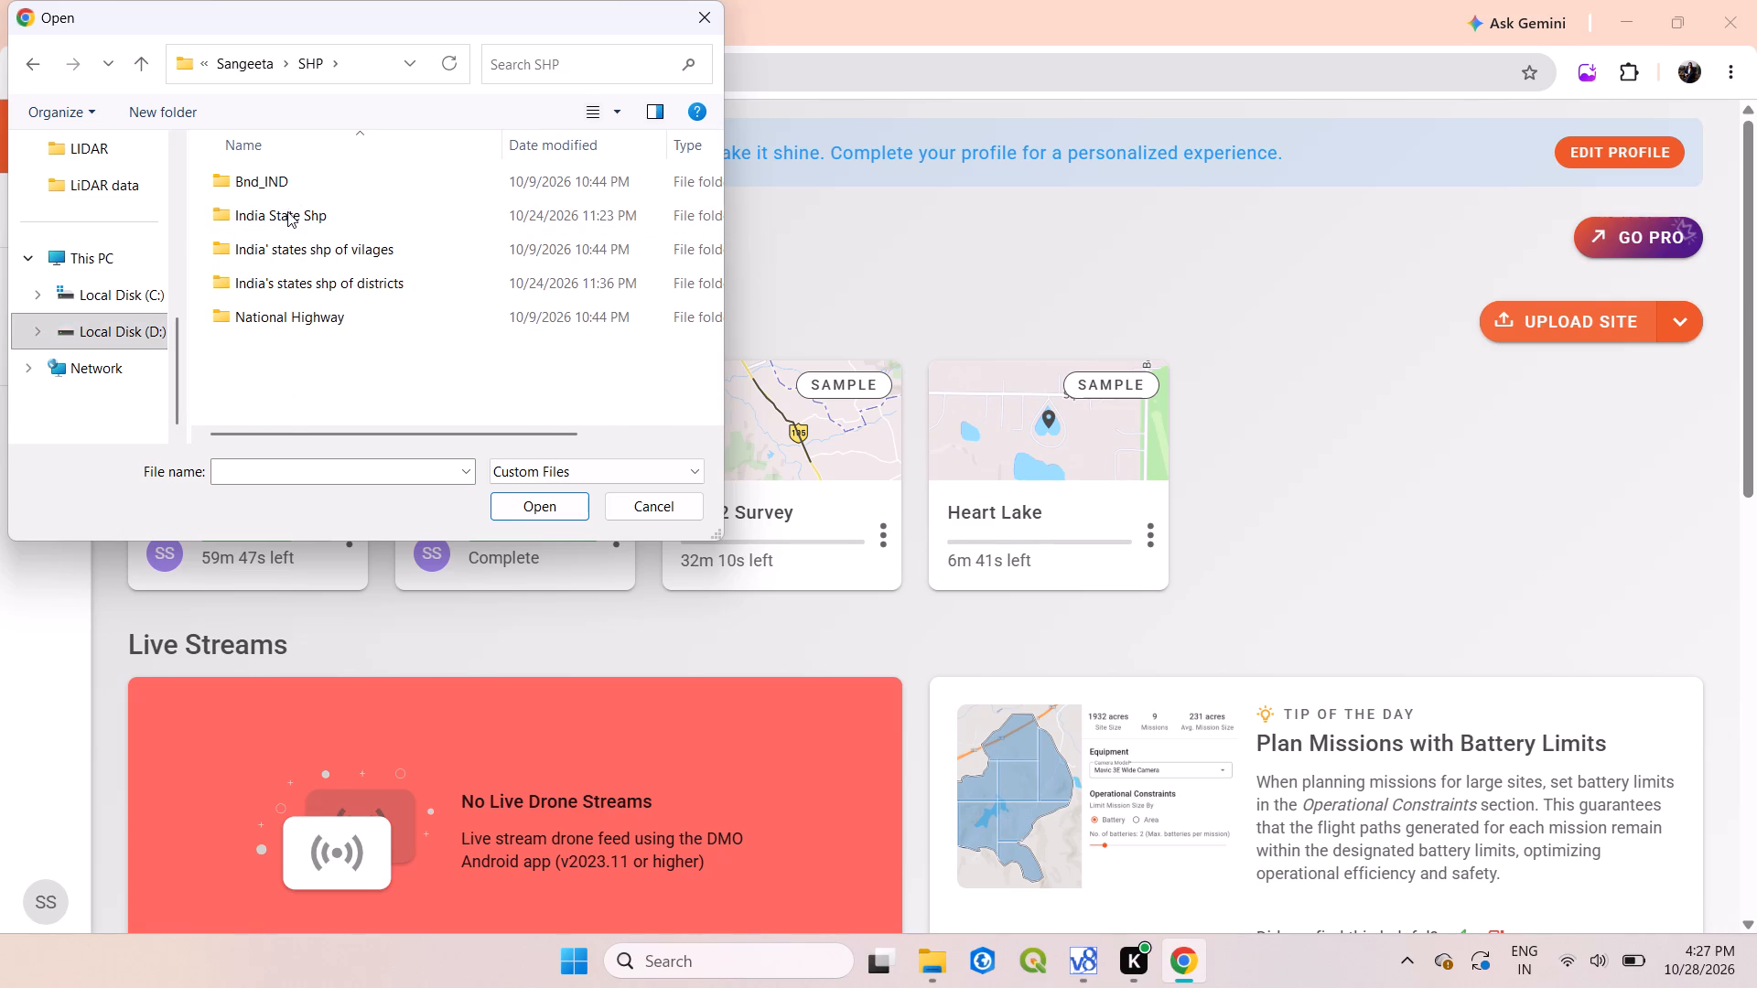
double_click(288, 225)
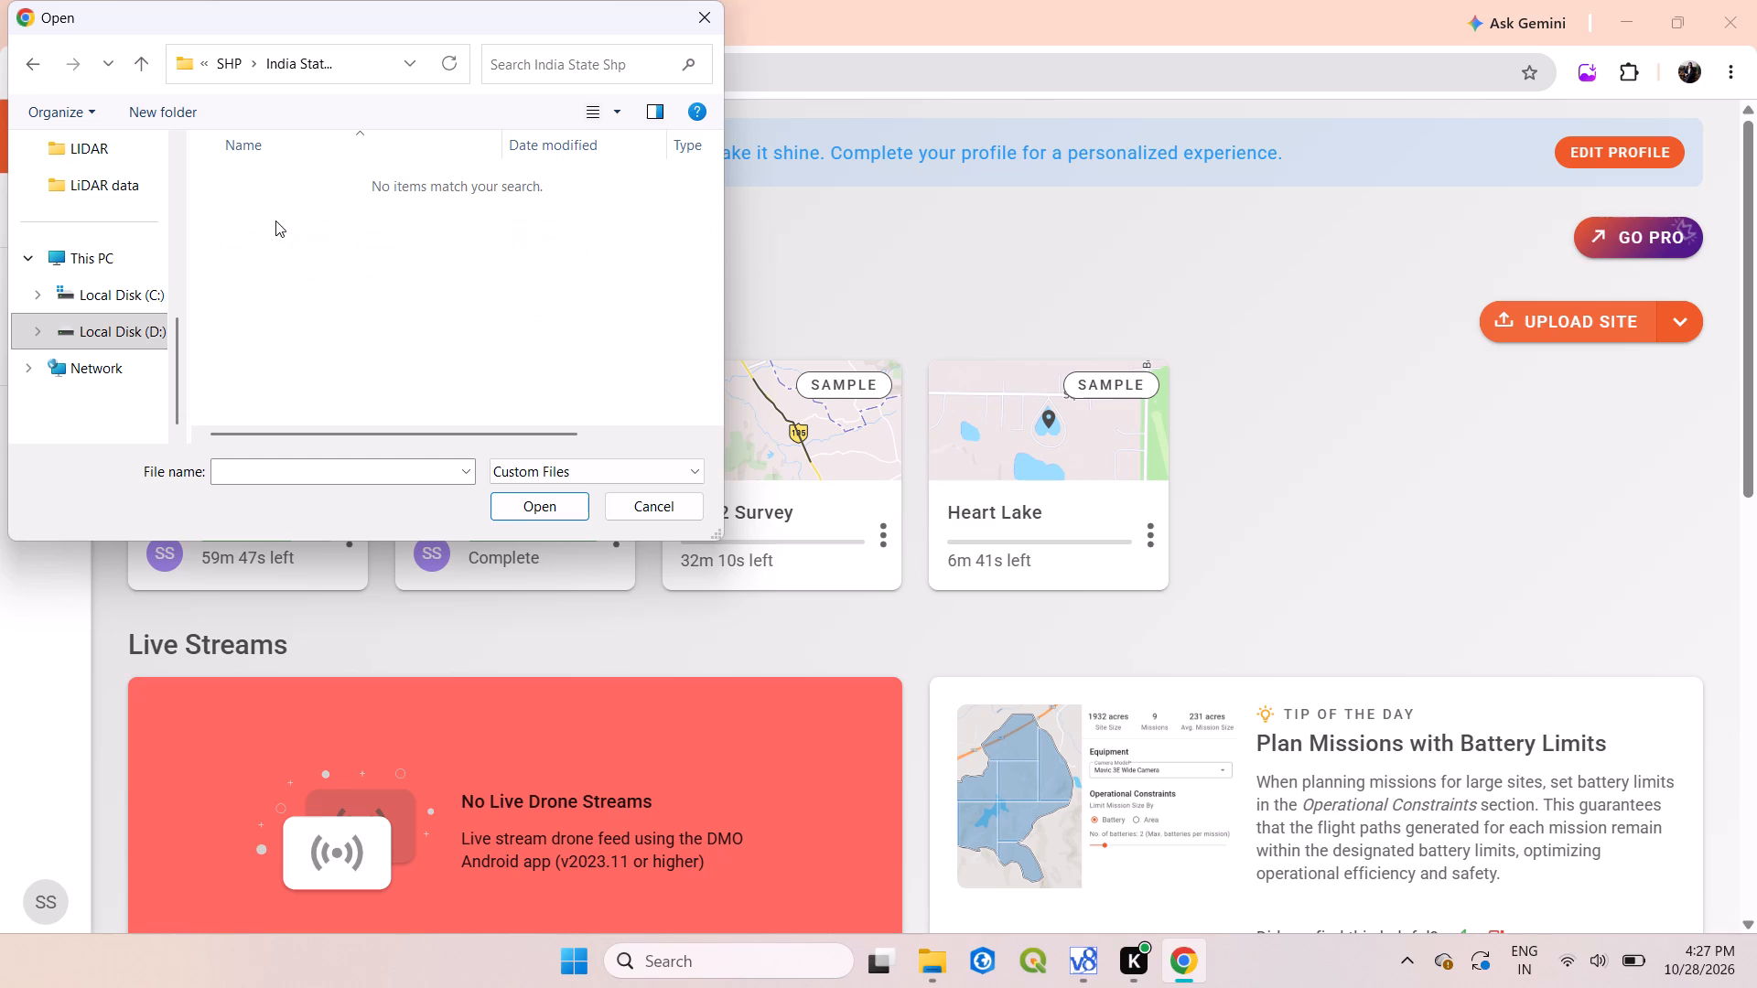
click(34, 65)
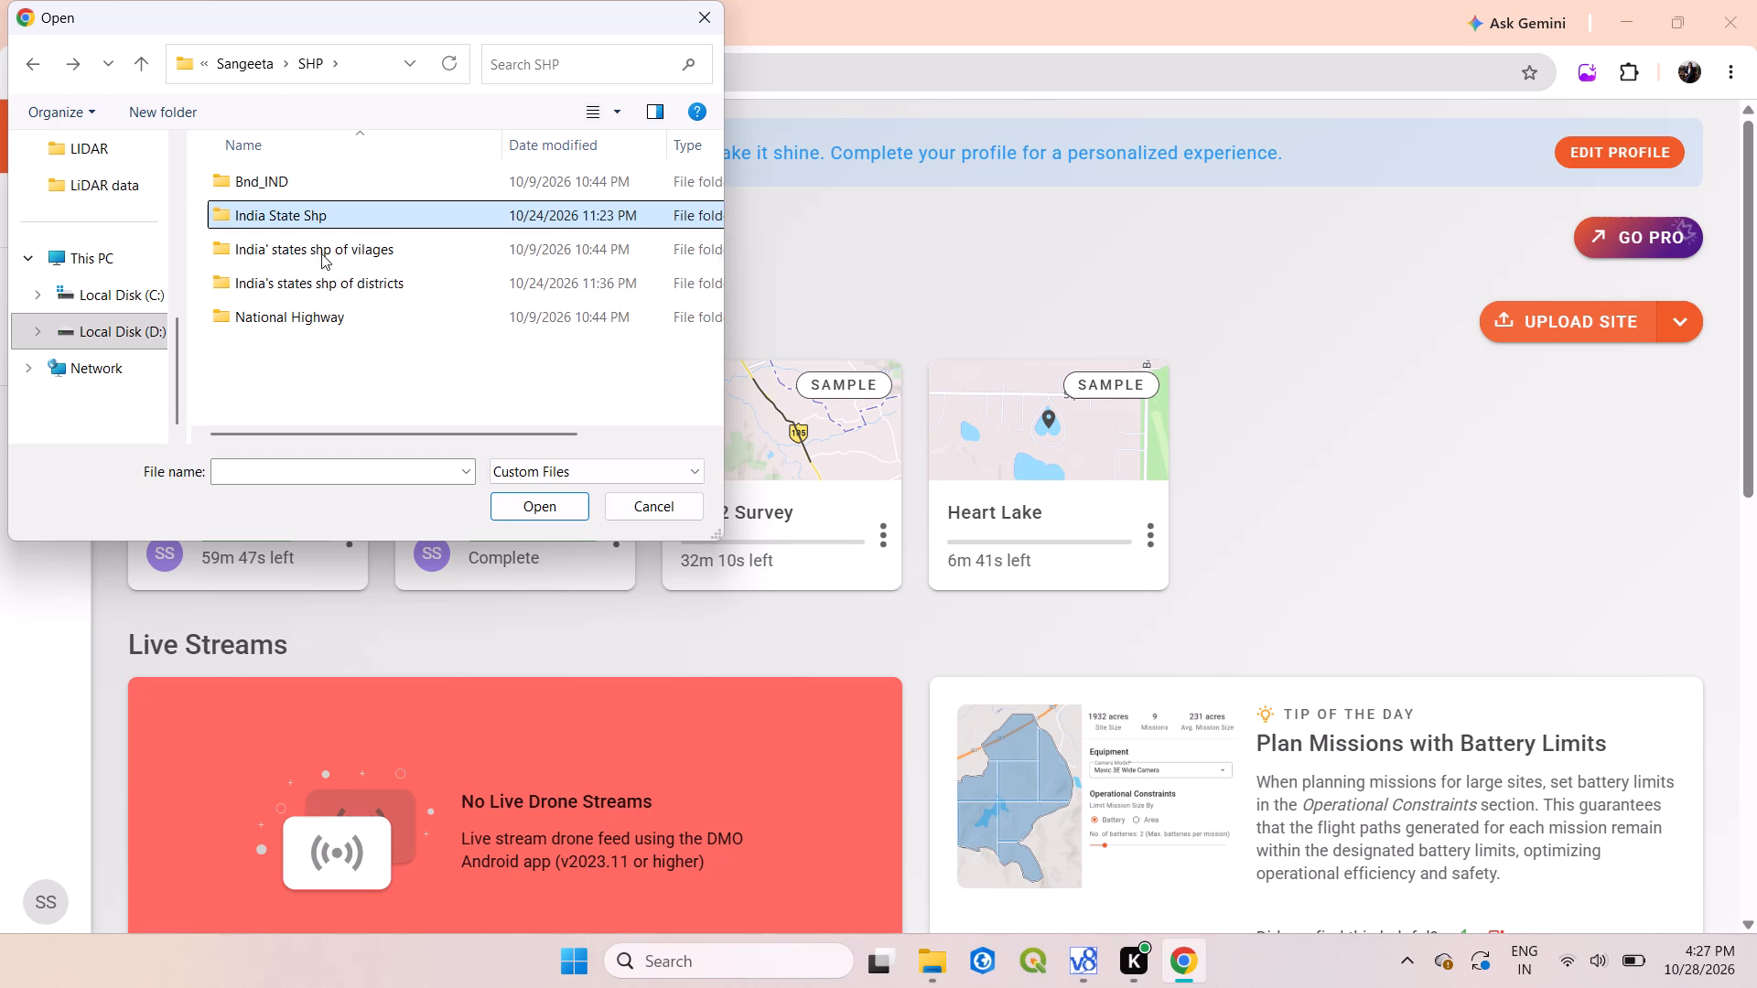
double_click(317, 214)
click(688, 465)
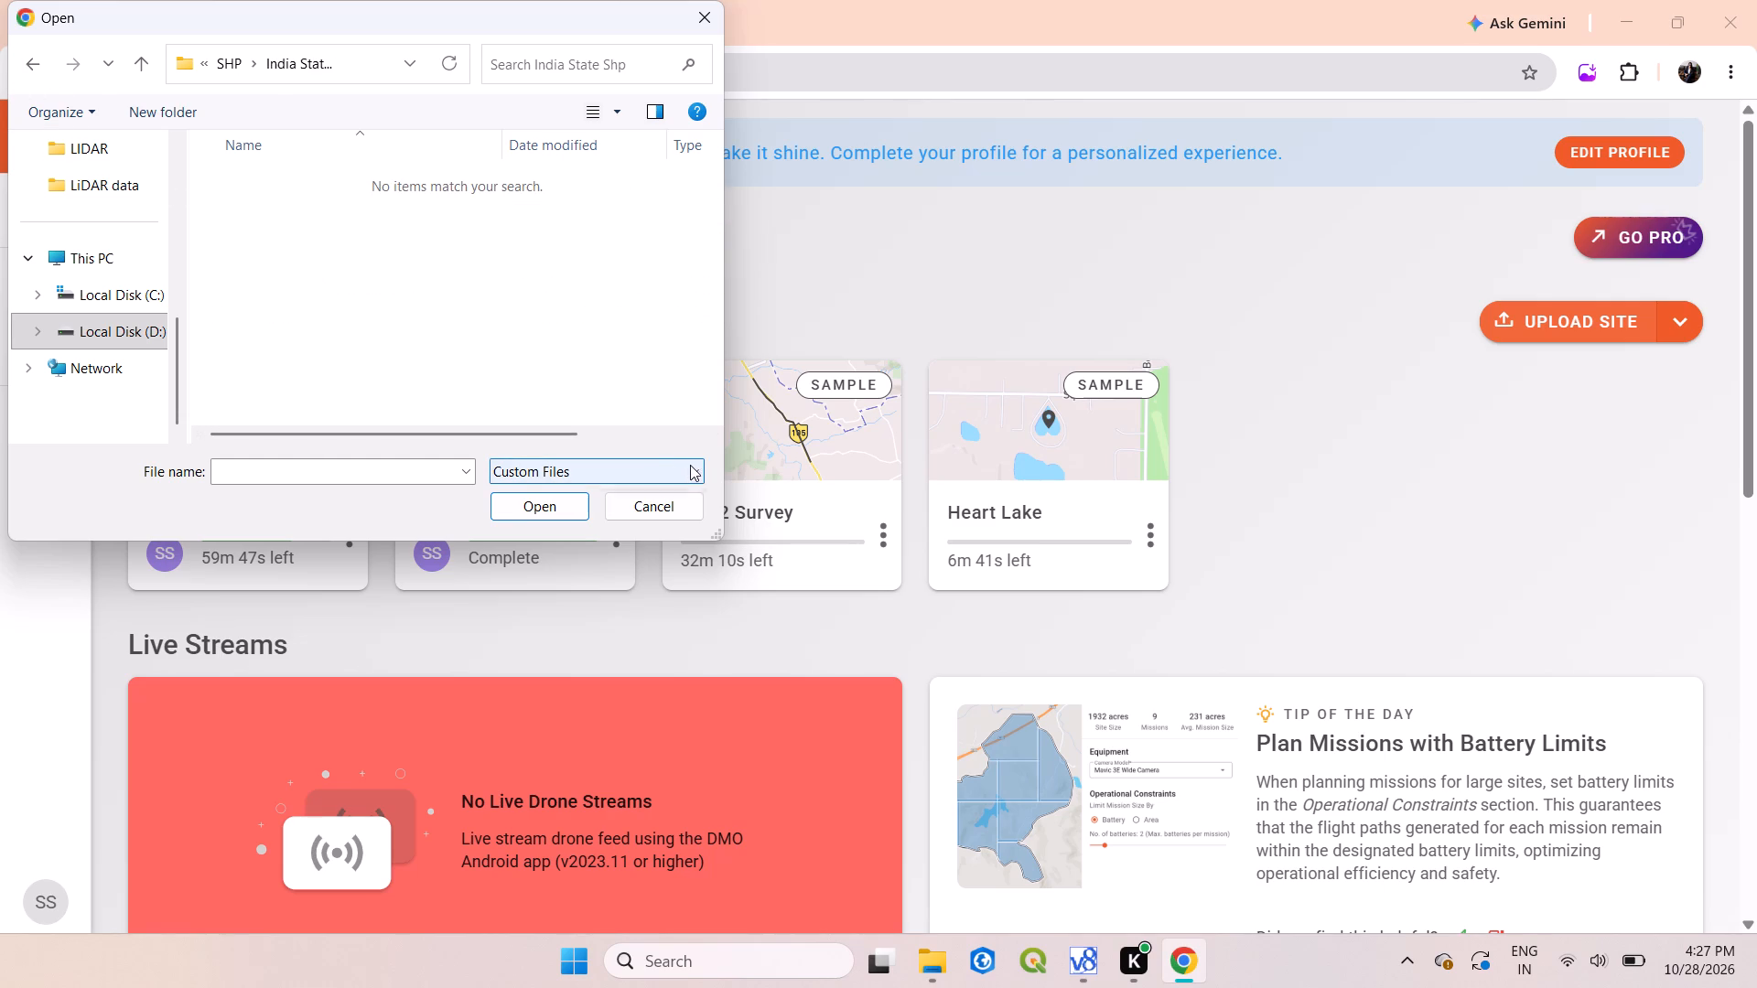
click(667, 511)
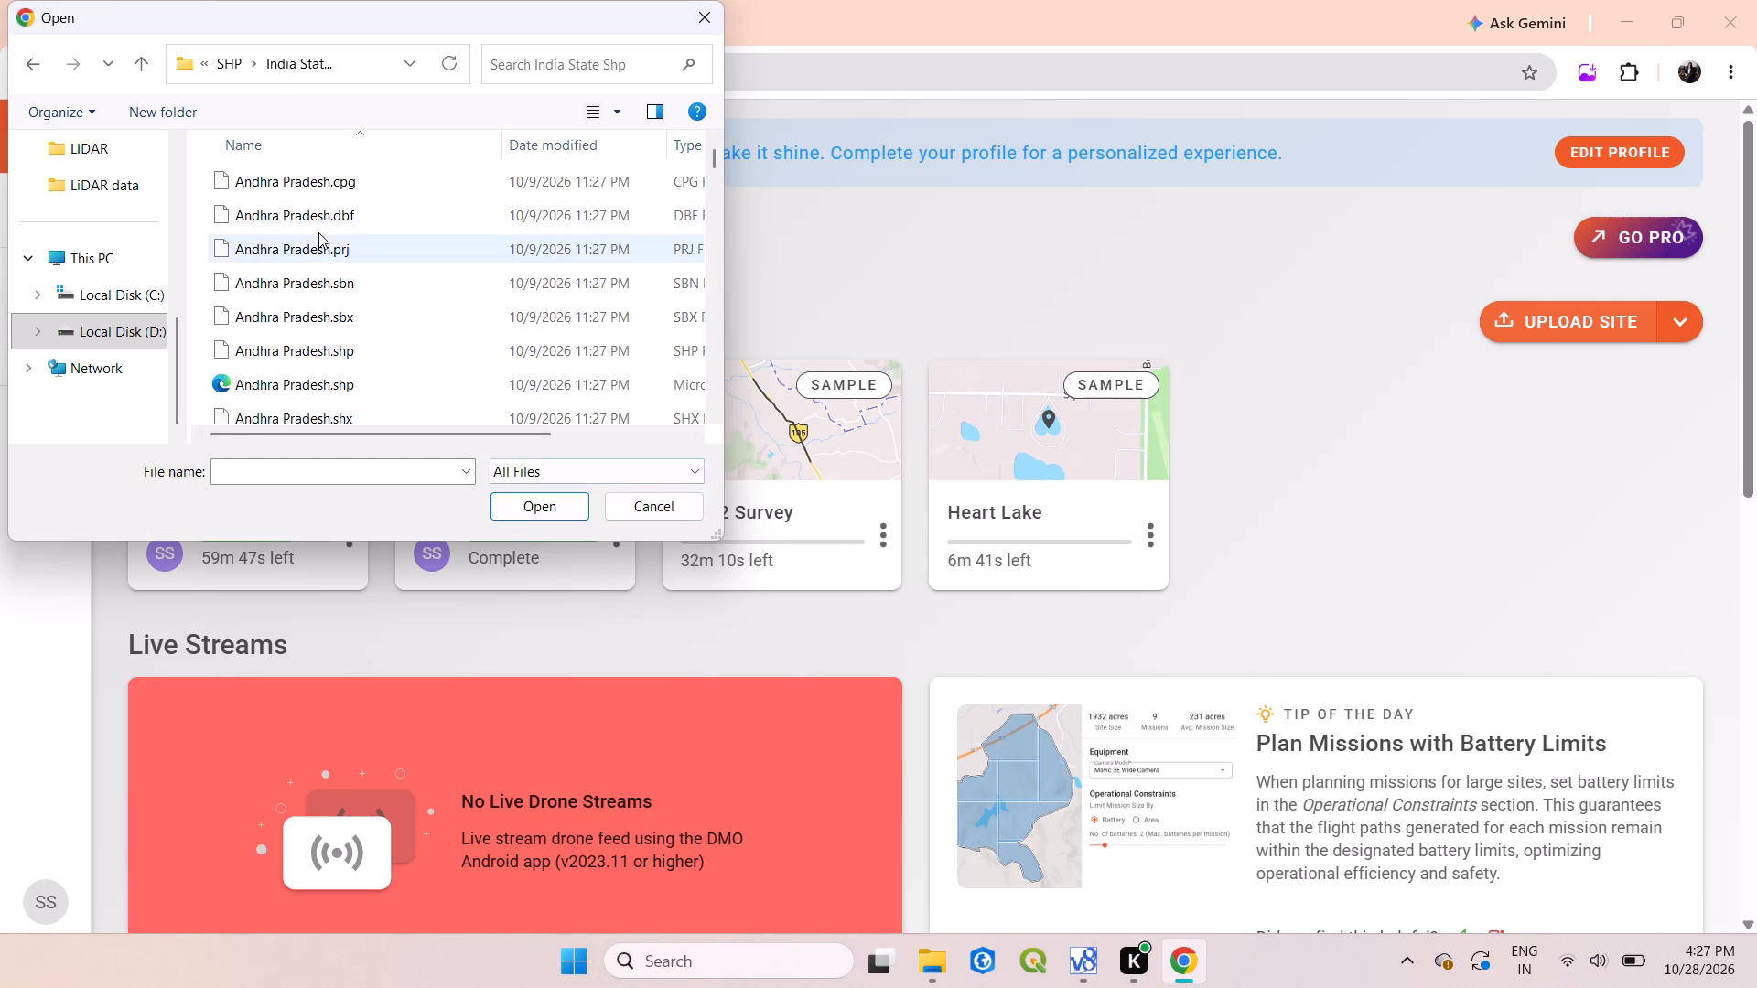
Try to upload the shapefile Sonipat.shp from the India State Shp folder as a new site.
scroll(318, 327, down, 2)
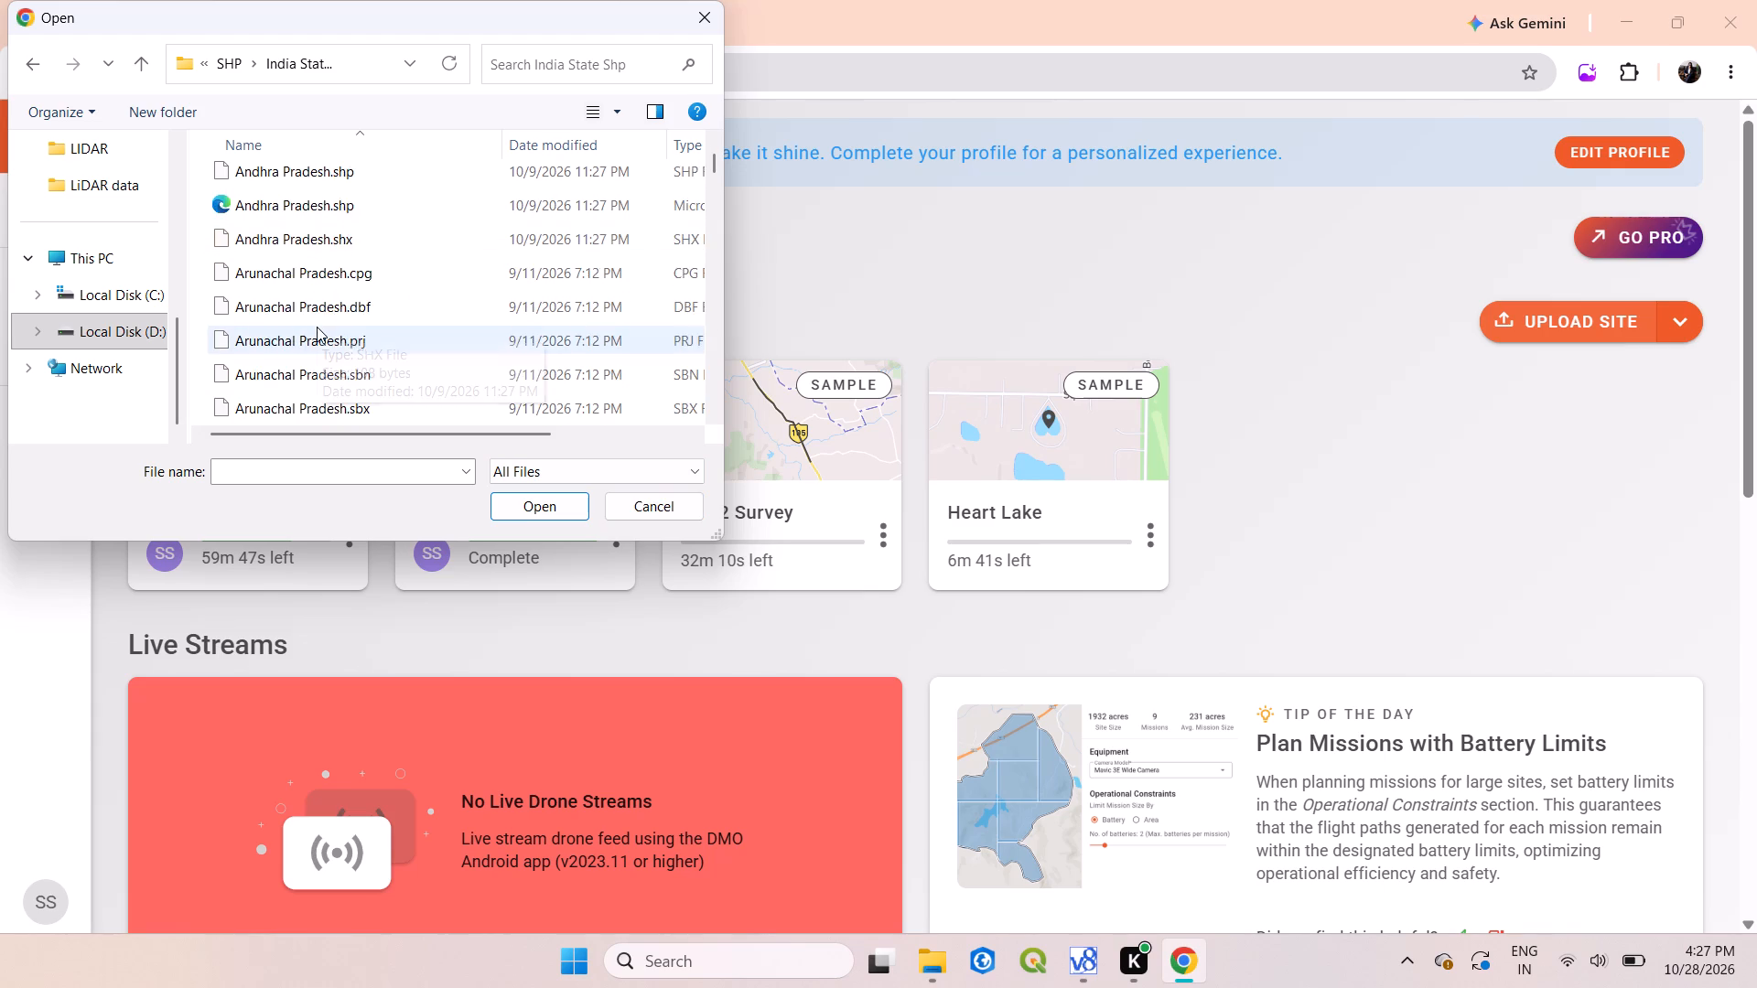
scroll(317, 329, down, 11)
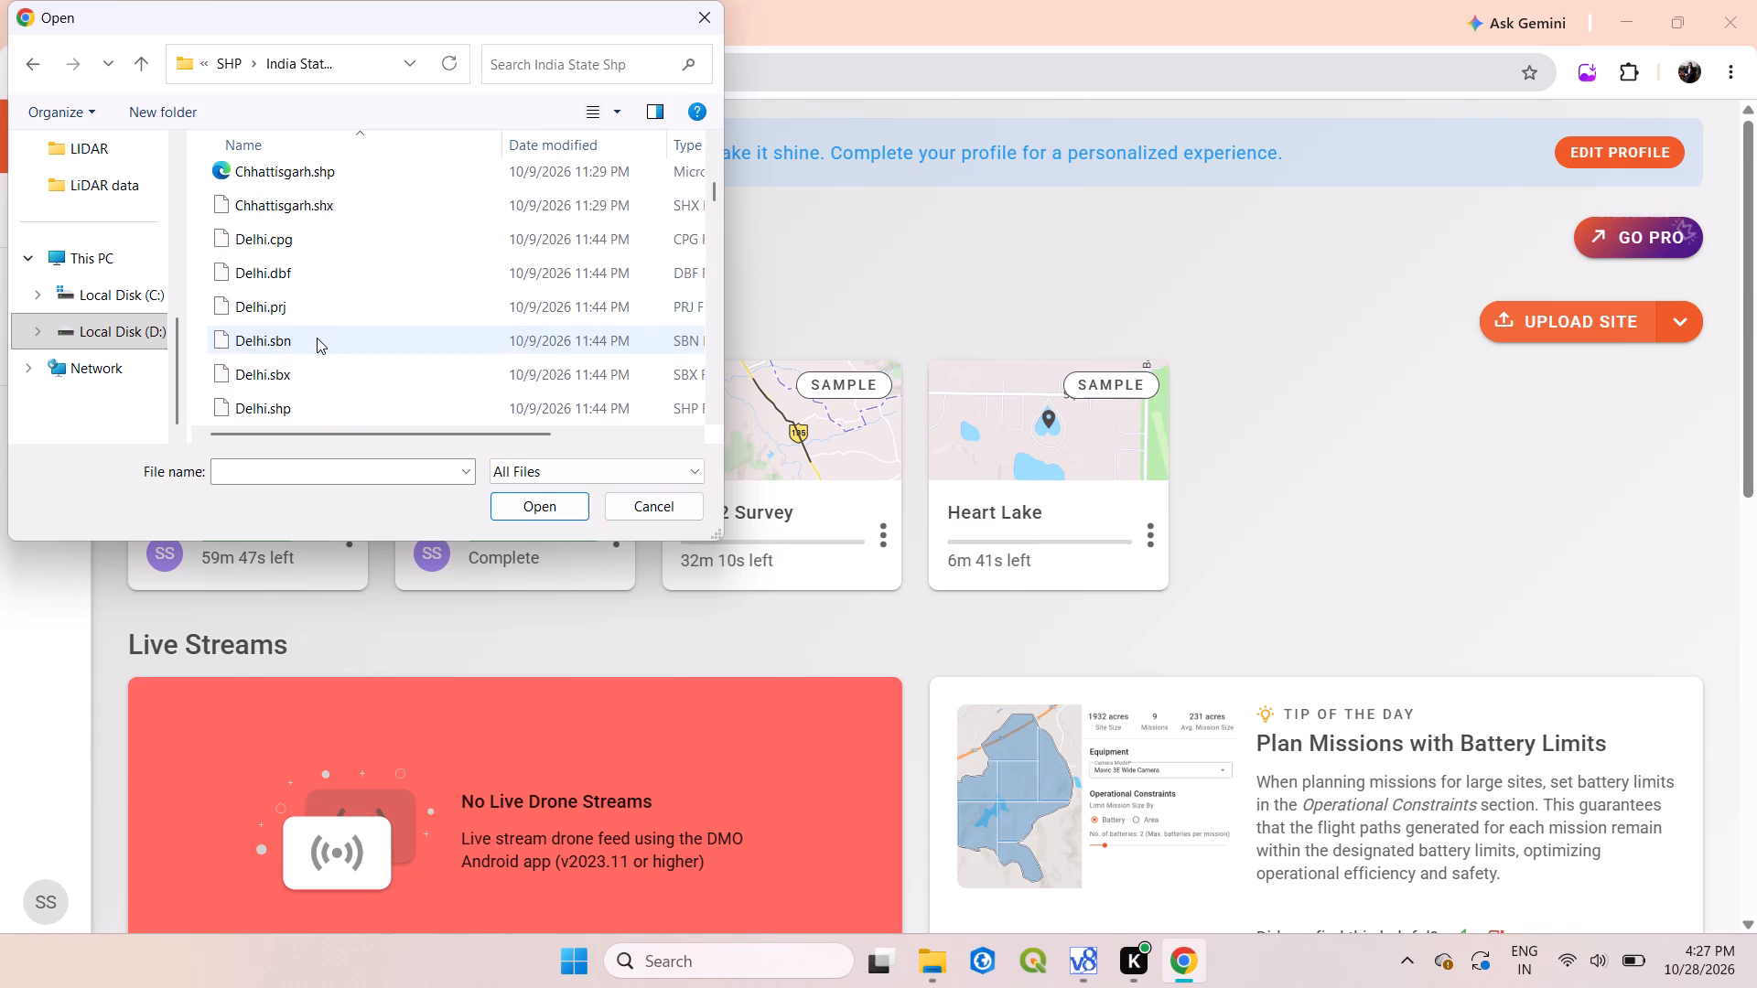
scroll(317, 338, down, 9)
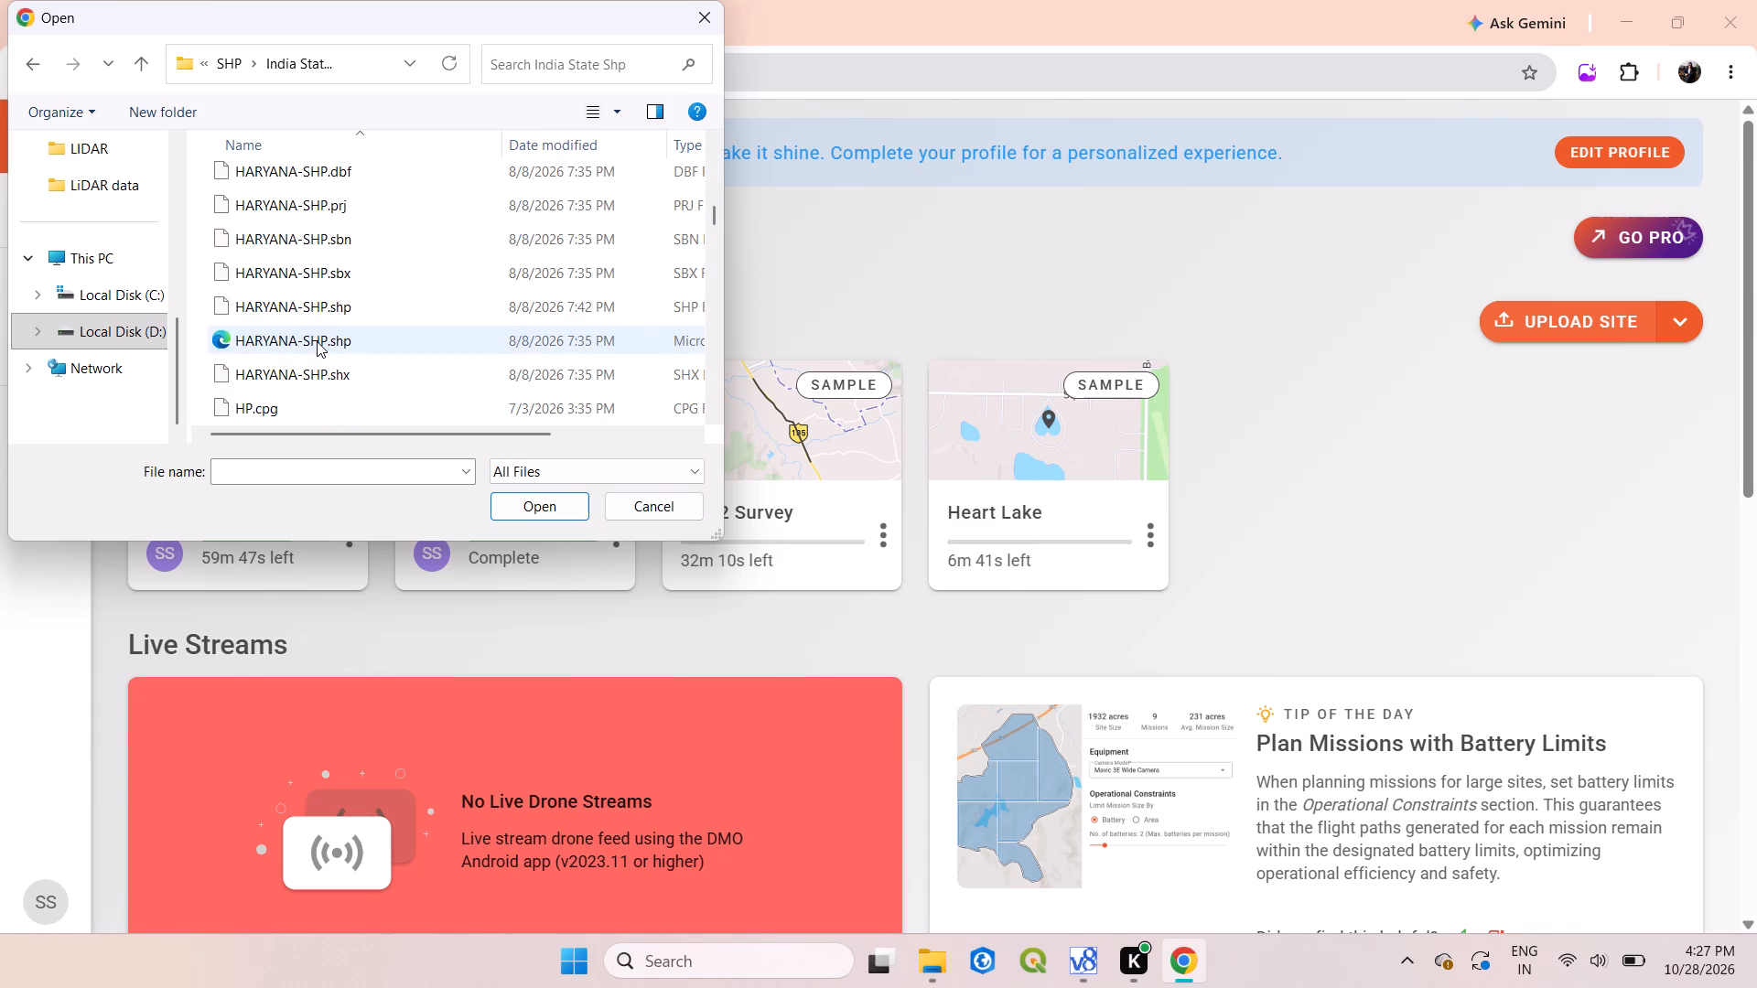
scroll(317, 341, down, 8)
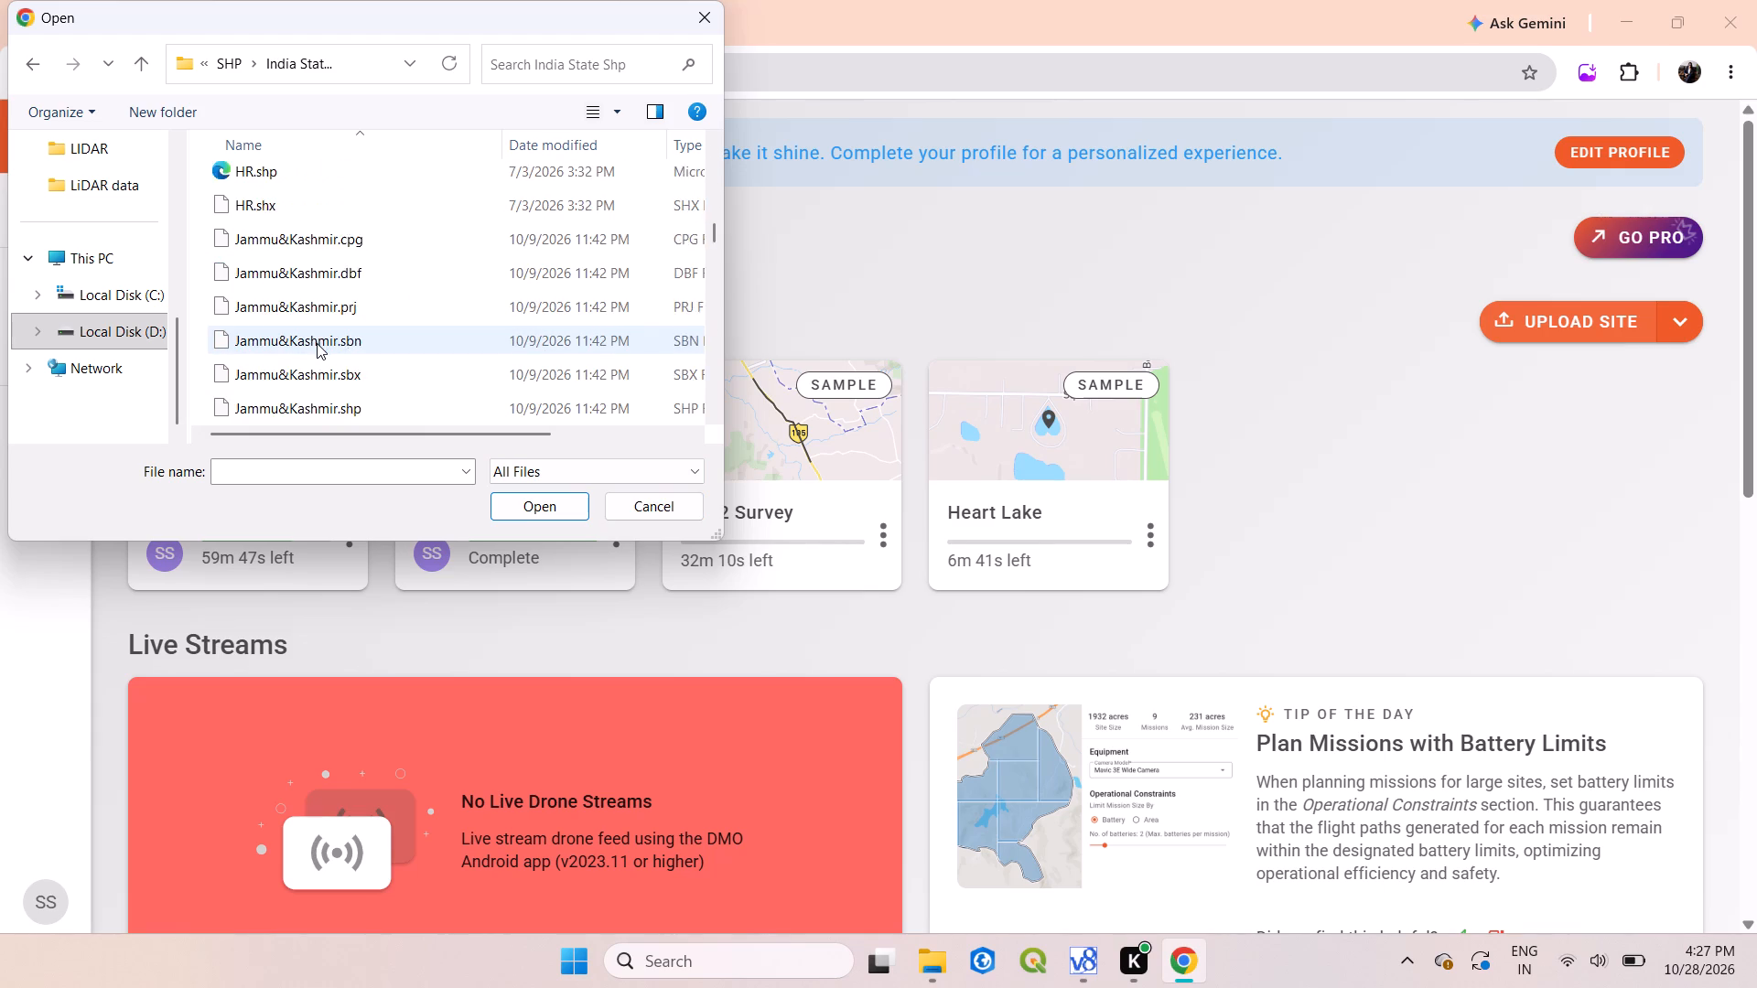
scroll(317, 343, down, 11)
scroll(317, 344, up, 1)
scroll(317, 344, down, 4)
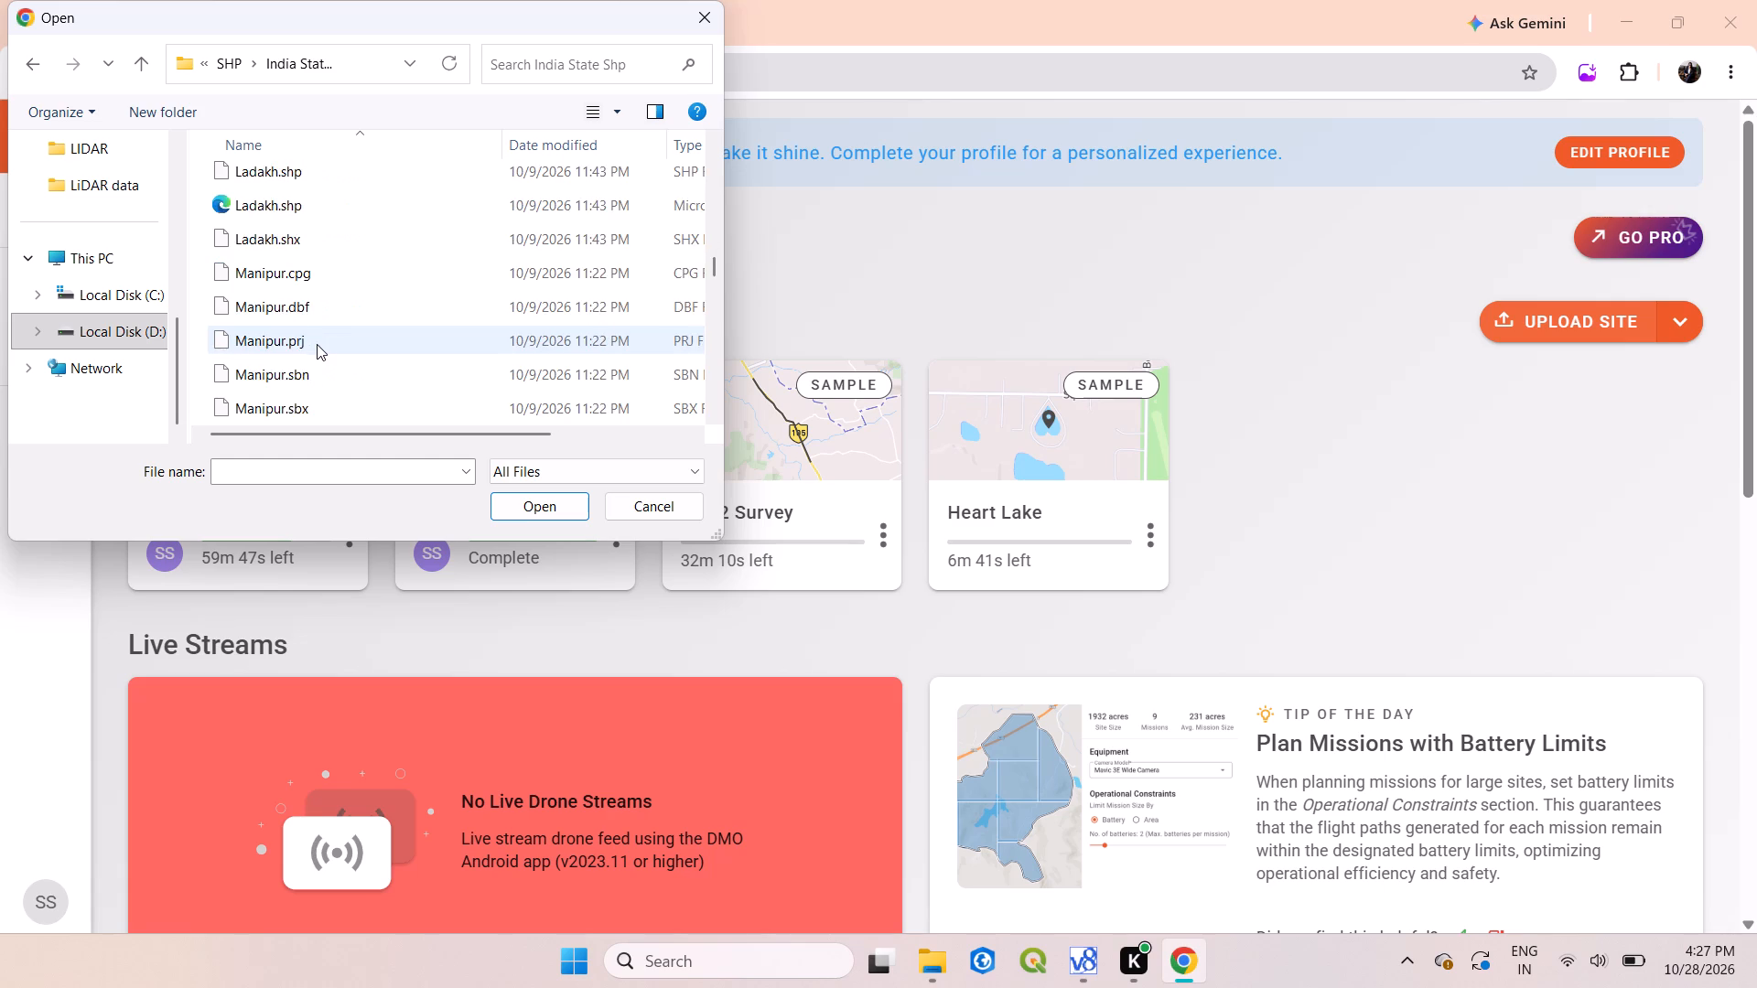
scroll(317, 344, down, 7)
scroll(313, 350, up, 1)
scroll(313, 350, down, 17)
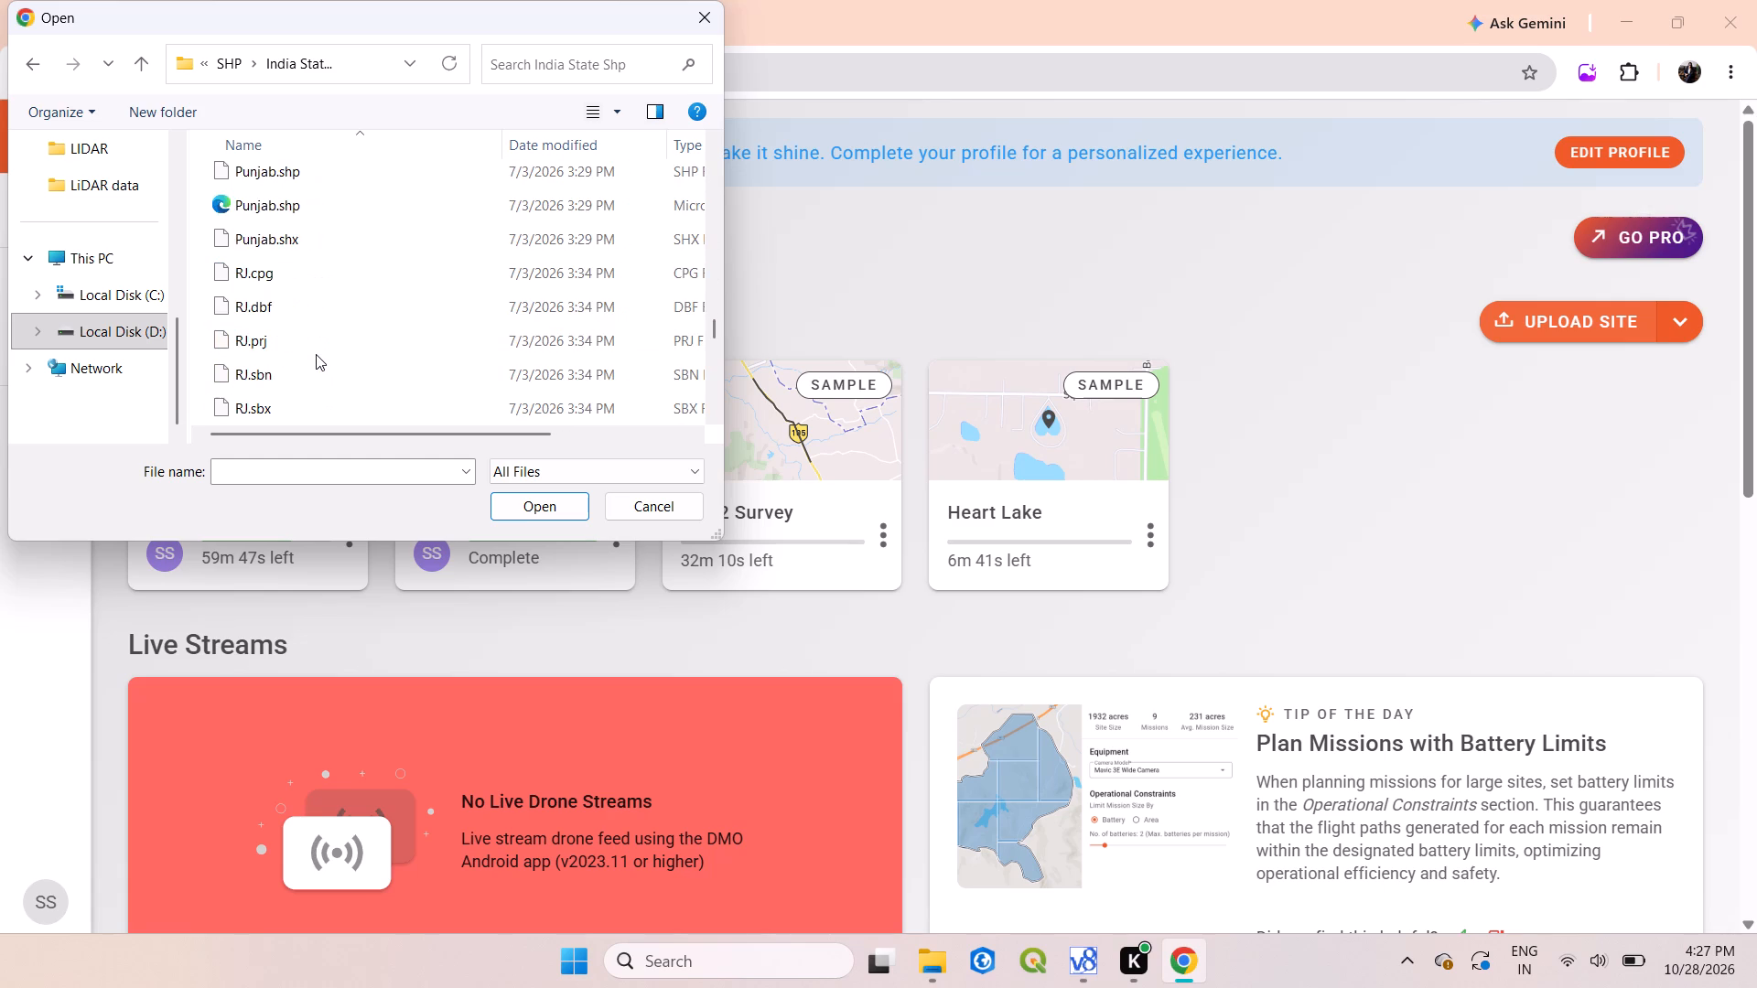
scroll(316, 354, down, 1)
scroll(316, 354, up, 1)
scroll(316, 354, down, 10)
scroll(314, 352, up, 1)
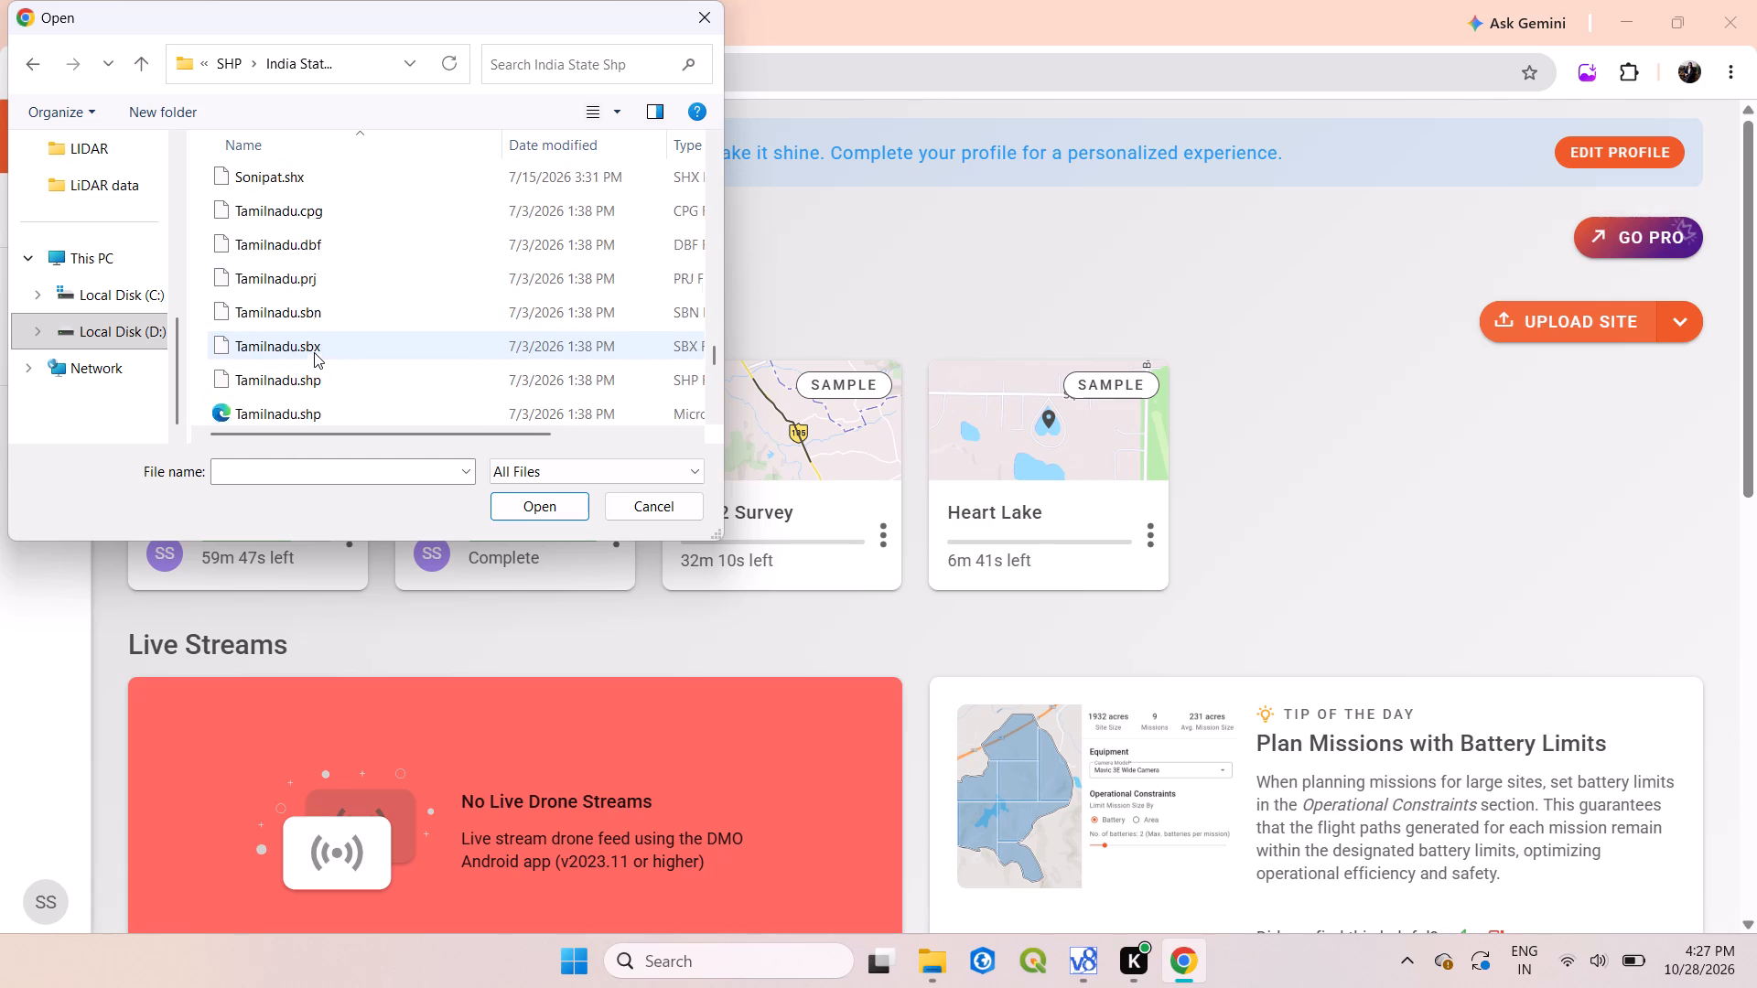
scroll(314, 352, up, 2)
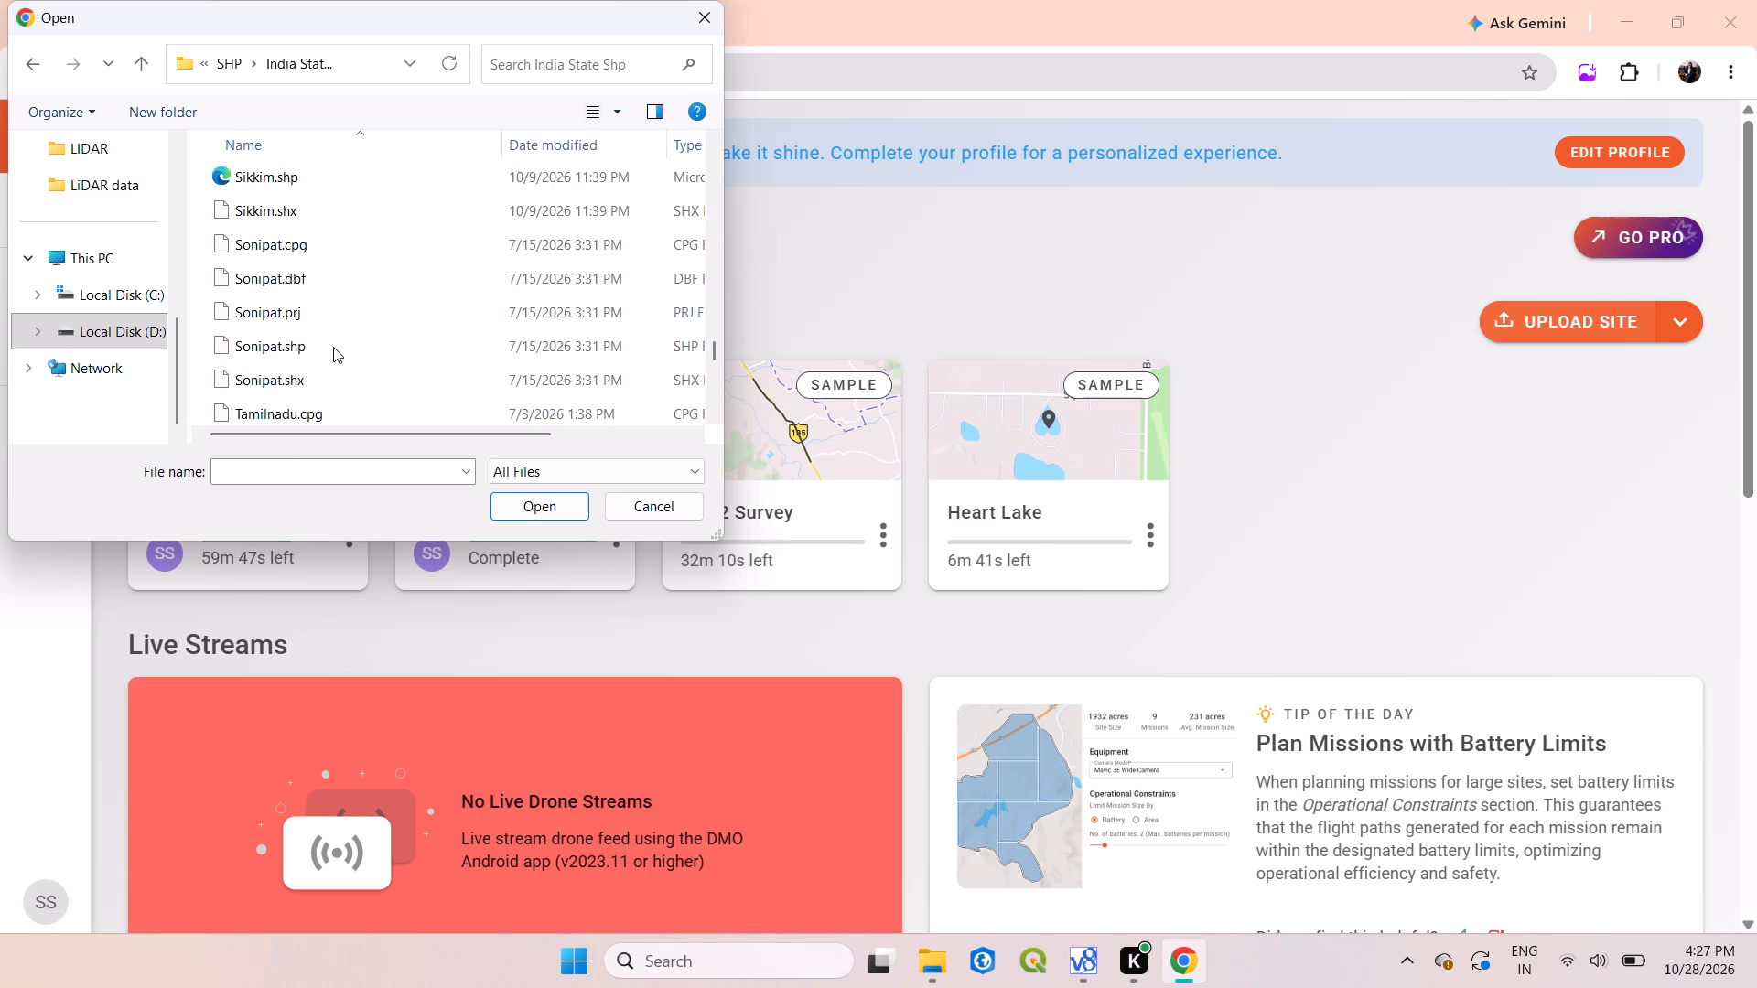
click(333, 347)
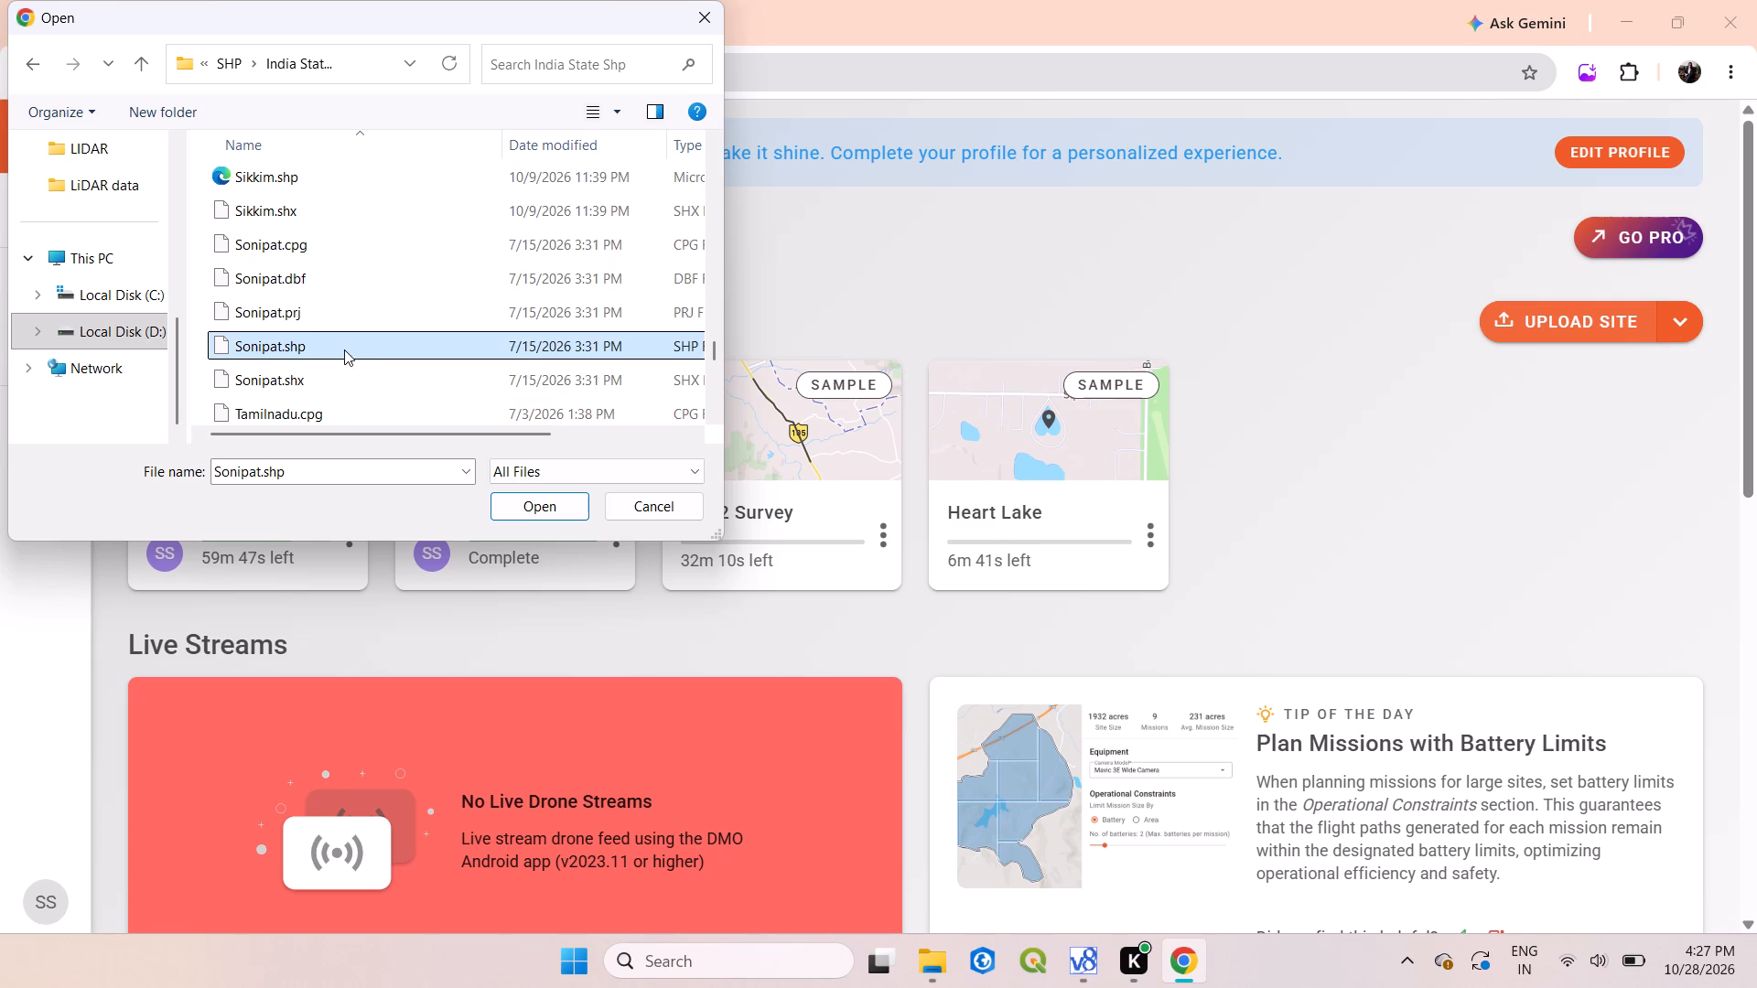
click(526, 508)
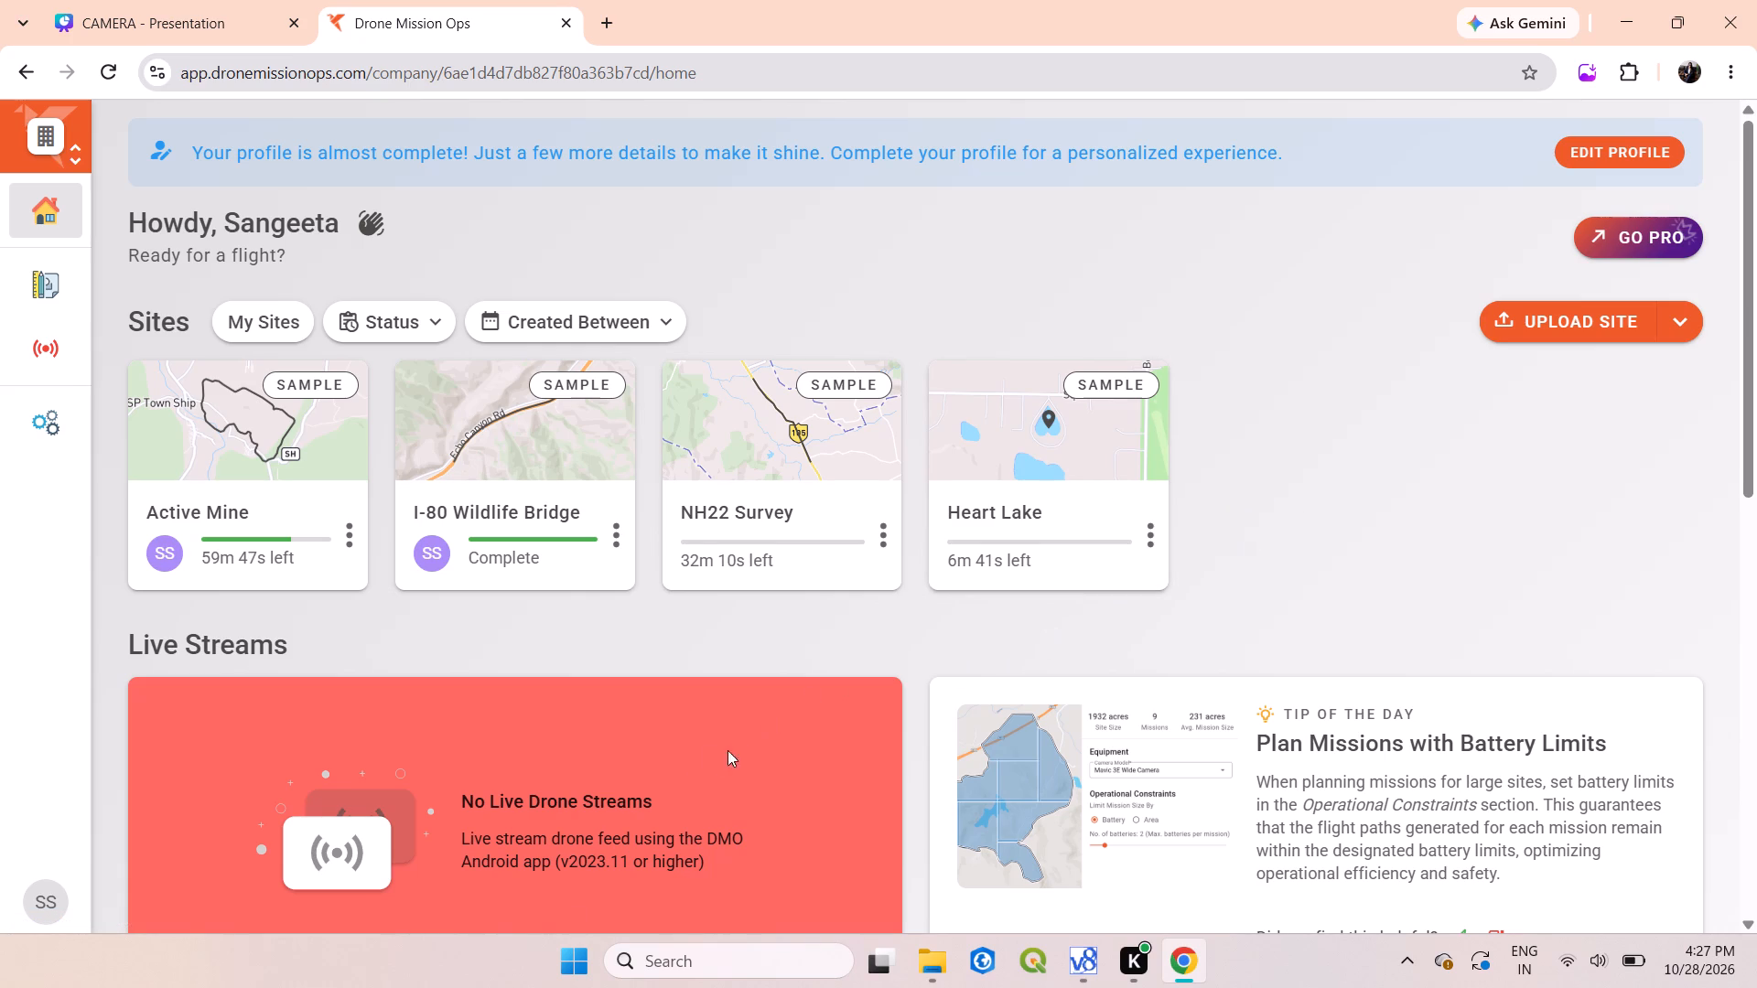
Look through the home dashboard's sections, from the site cards to the airspace, data check and drone download areas.
scroll(619, 746, down, 10)
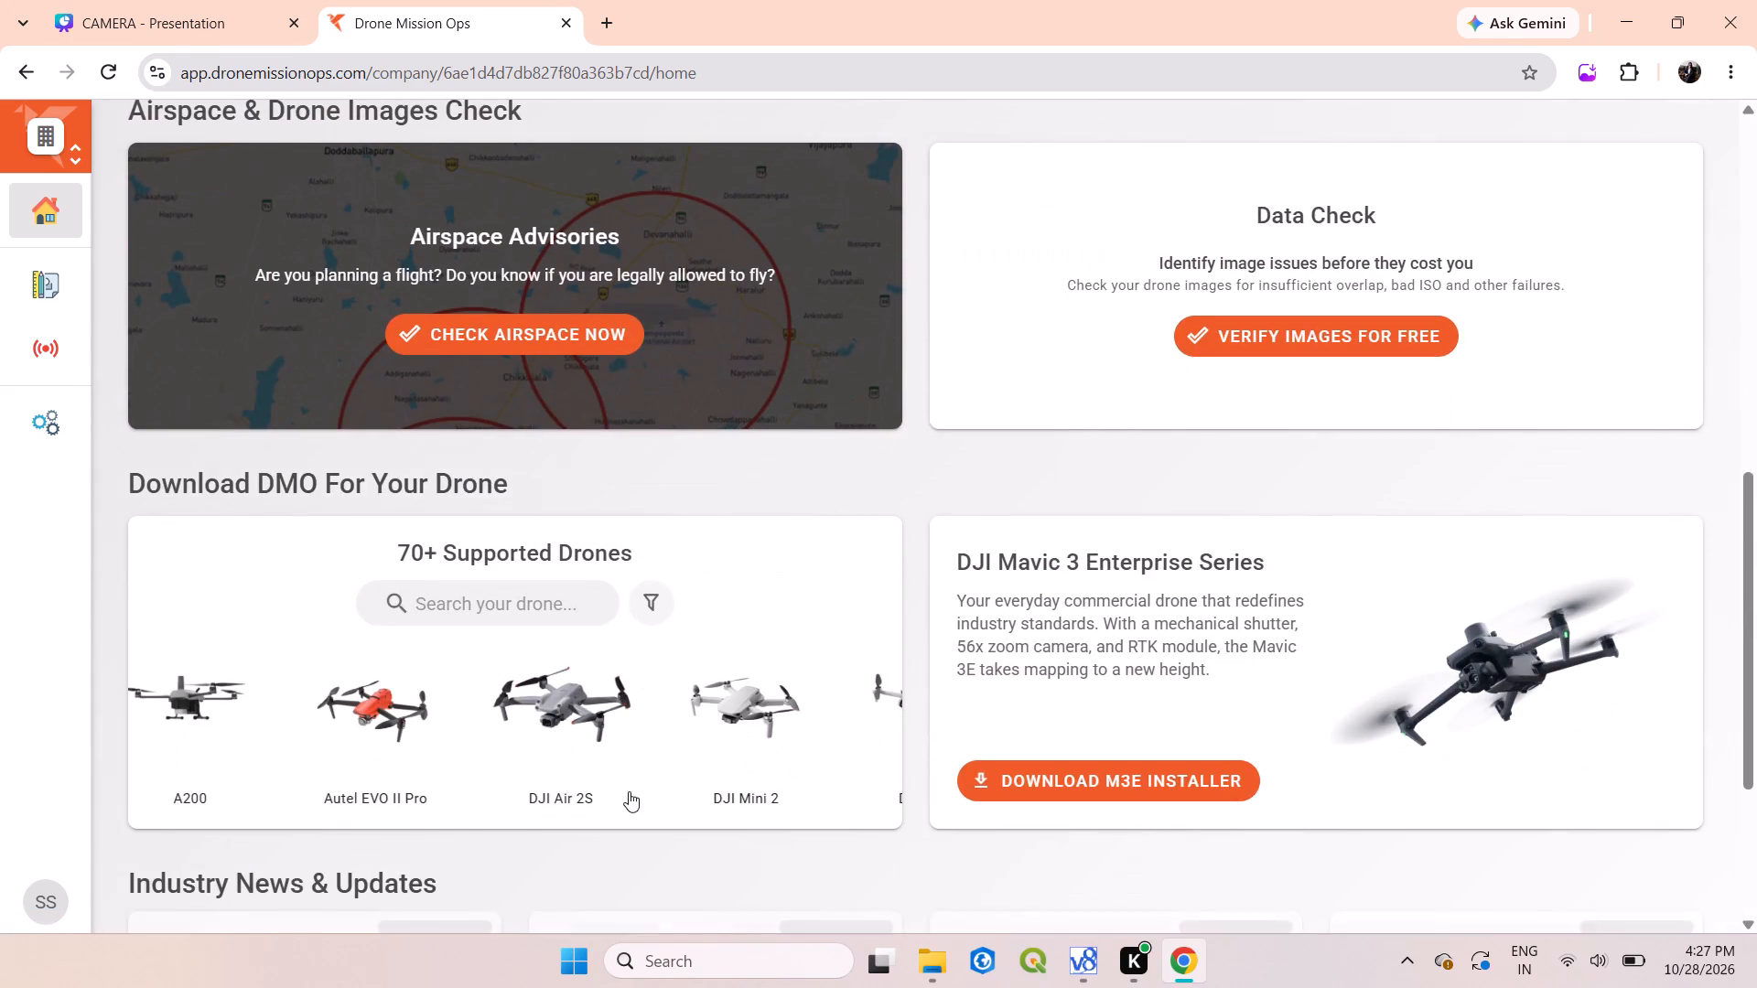
scroll(629, 784, up, 11)
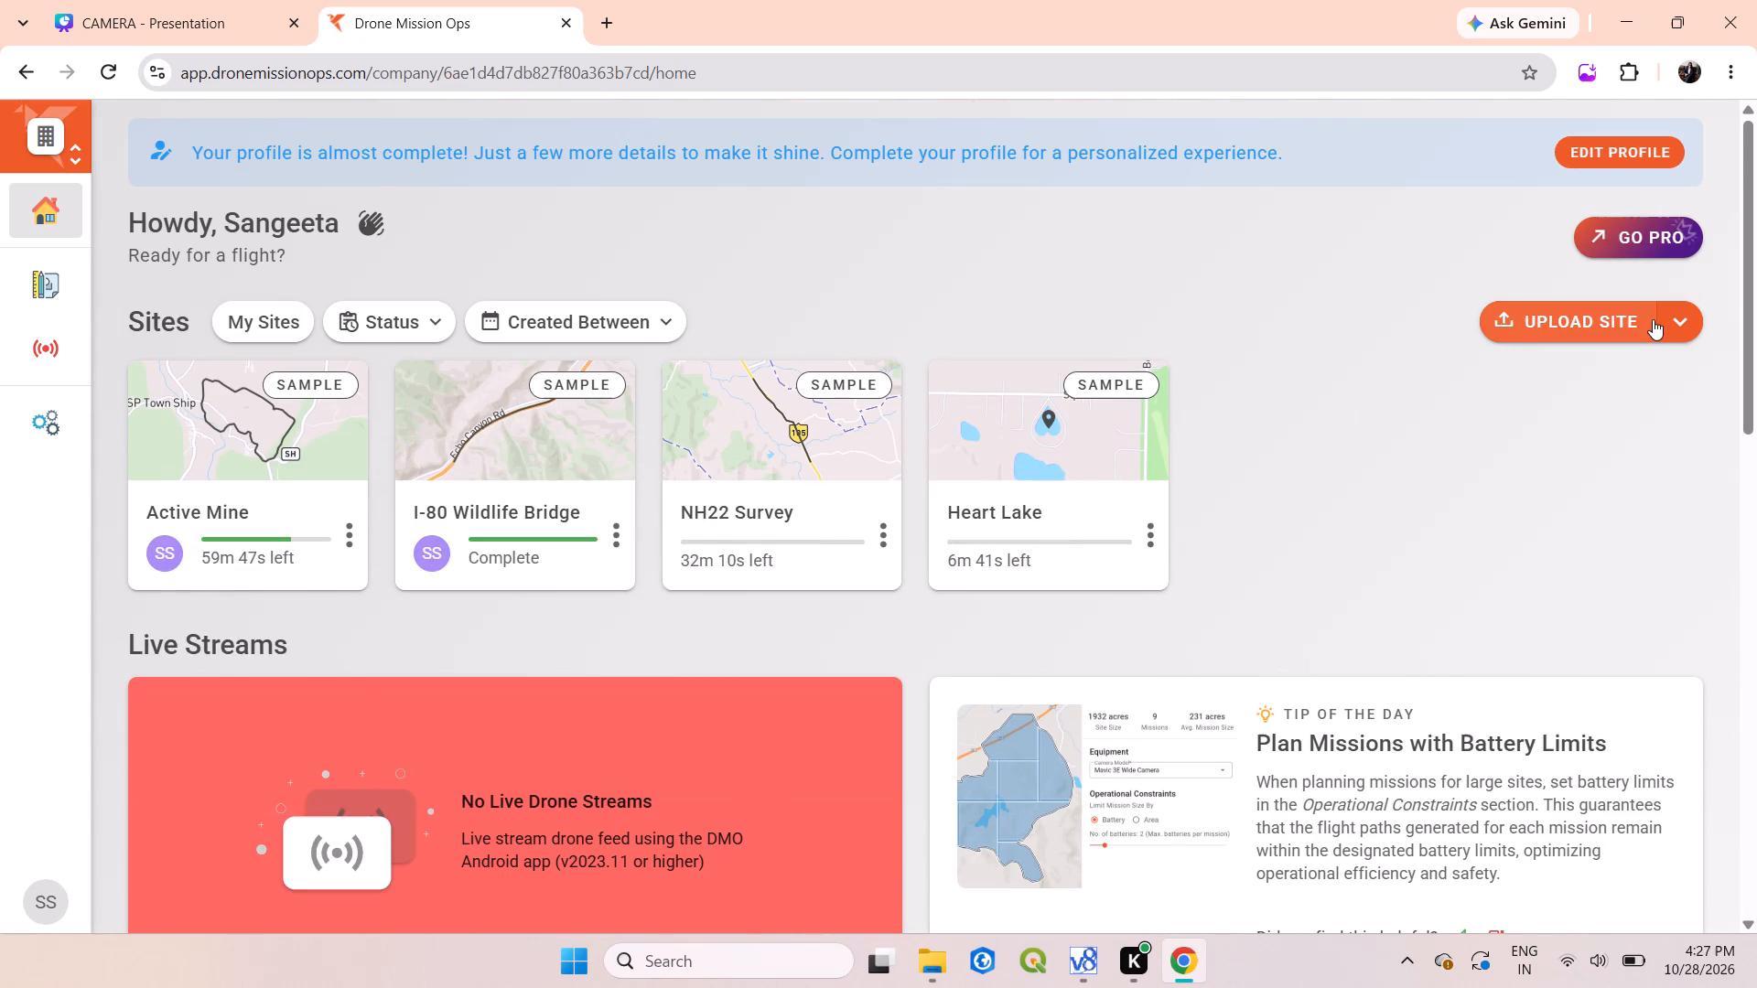
scroll(692, 774, down, 4)
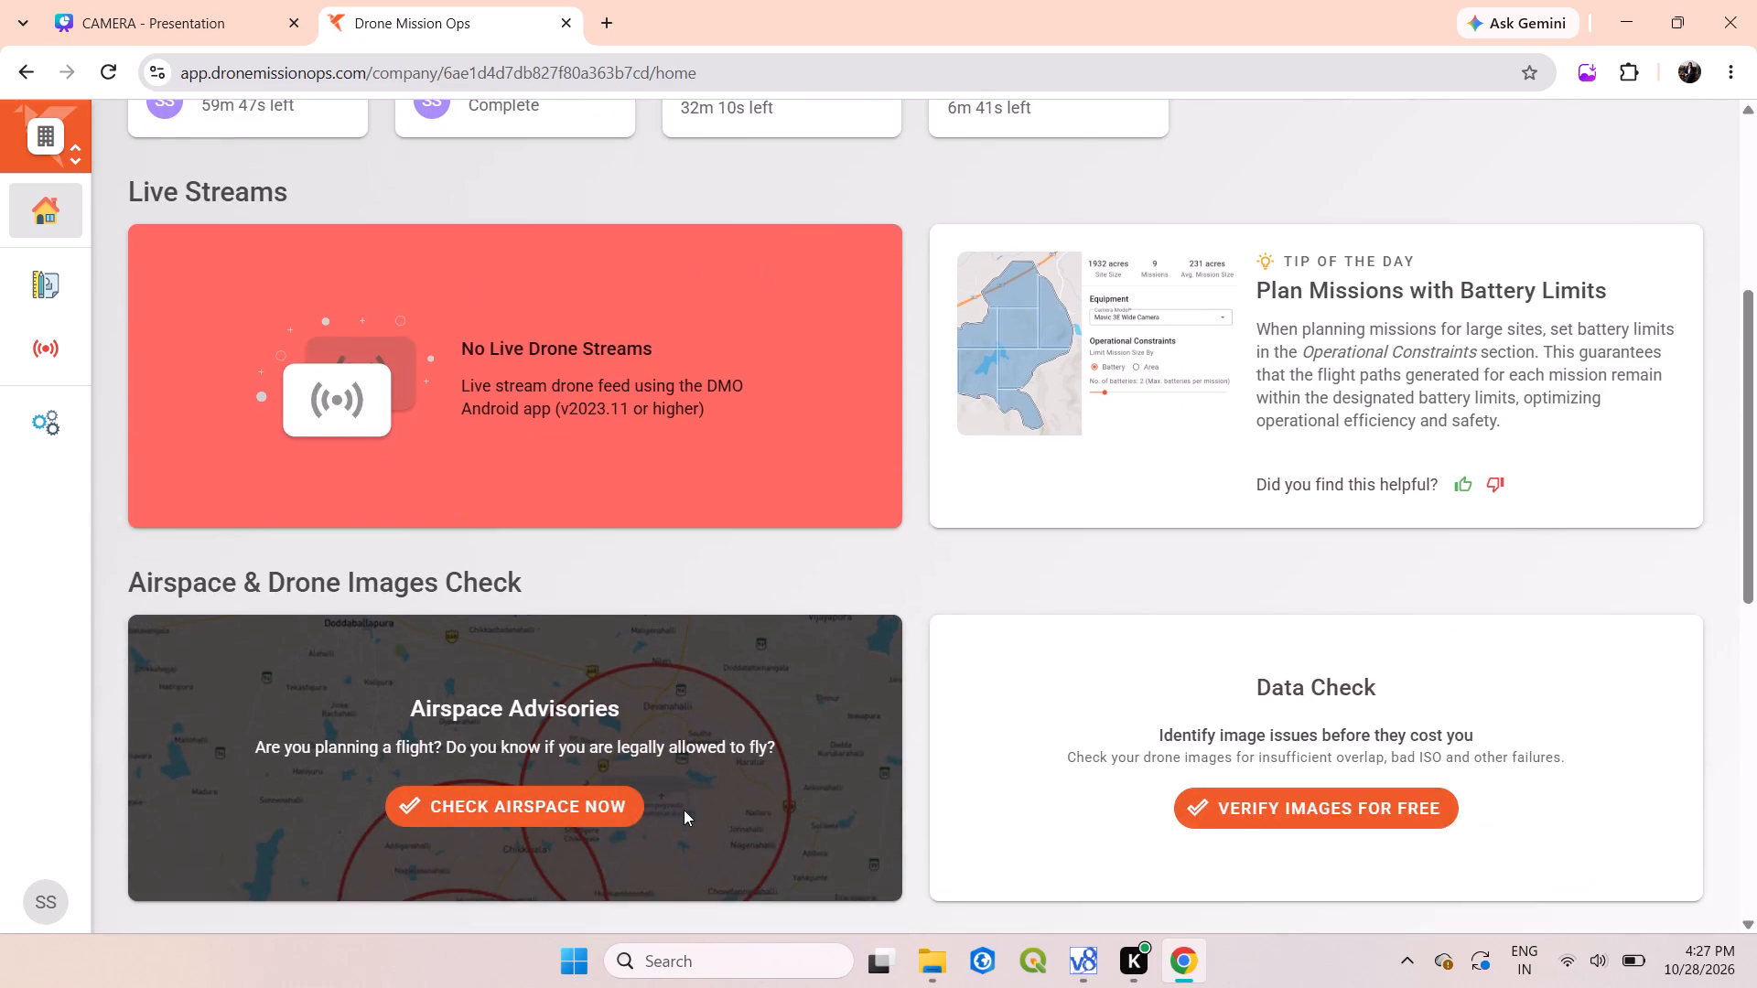
scroll(684, 811, up, 1)
scroll(684, 813, down, 3)
scroll(684, 822, up, 4)
scroll(687, 736, up, 5)
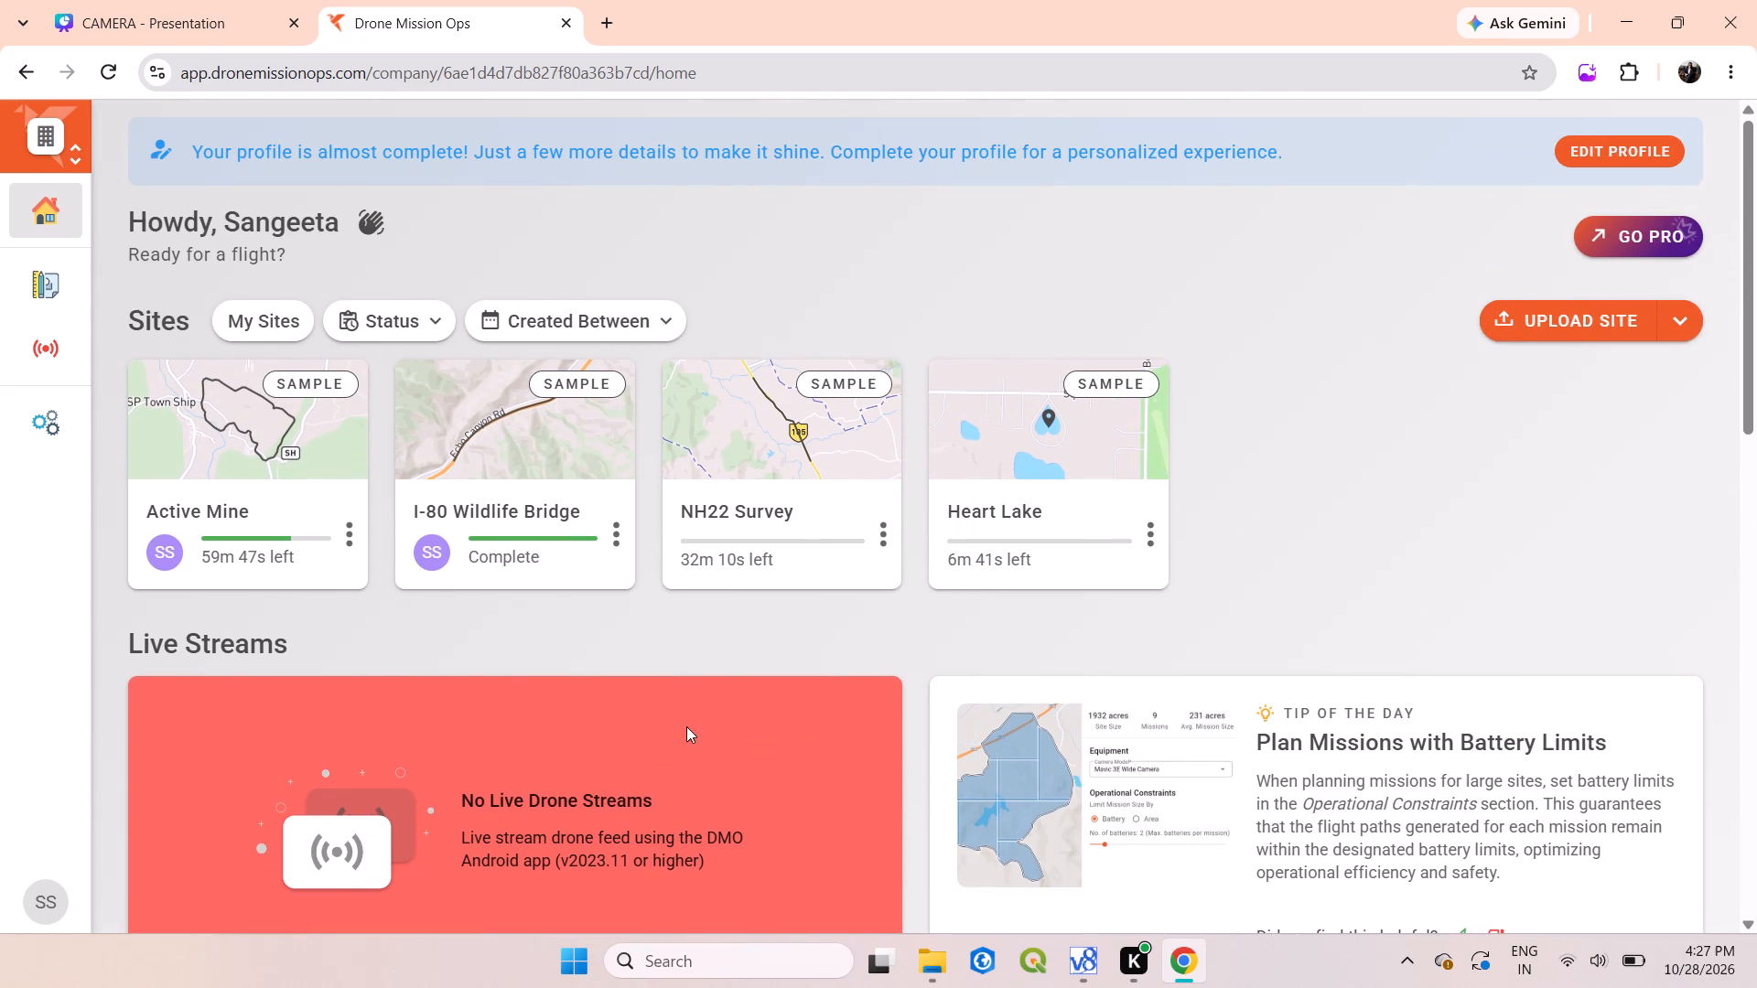
scroll(686, 726, up, 2)
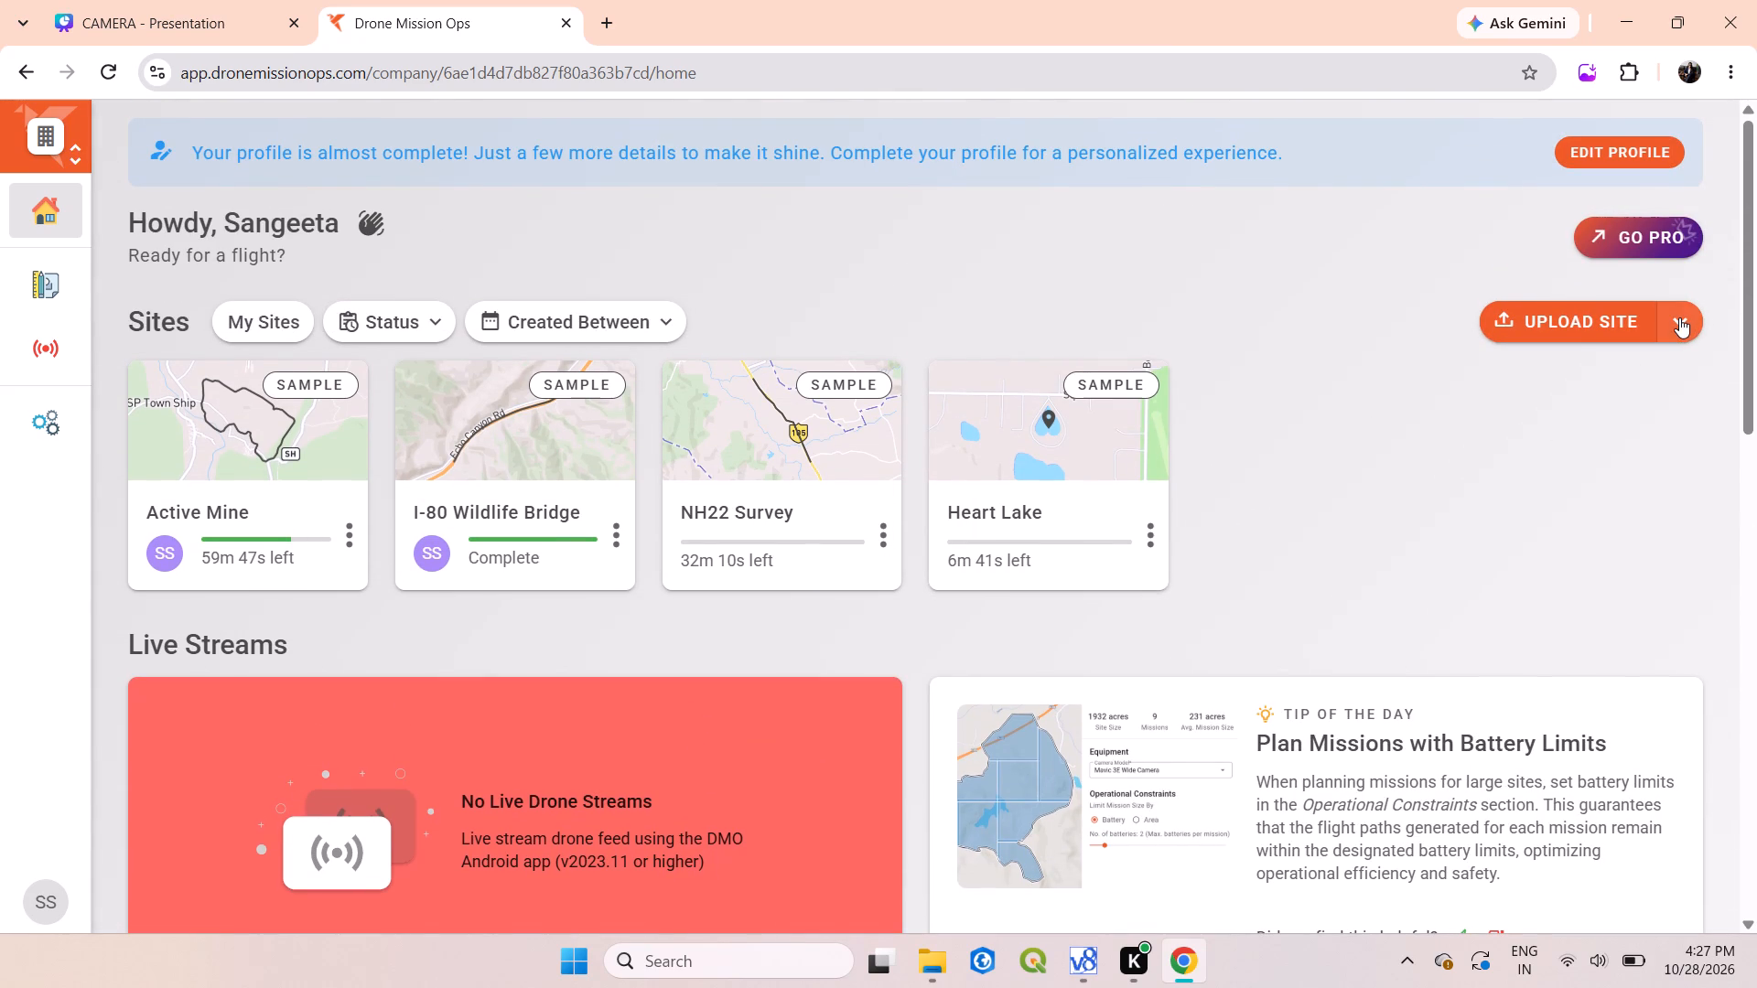
Start drawing a new site on the map with Area as the site type.
click(1679, 317)
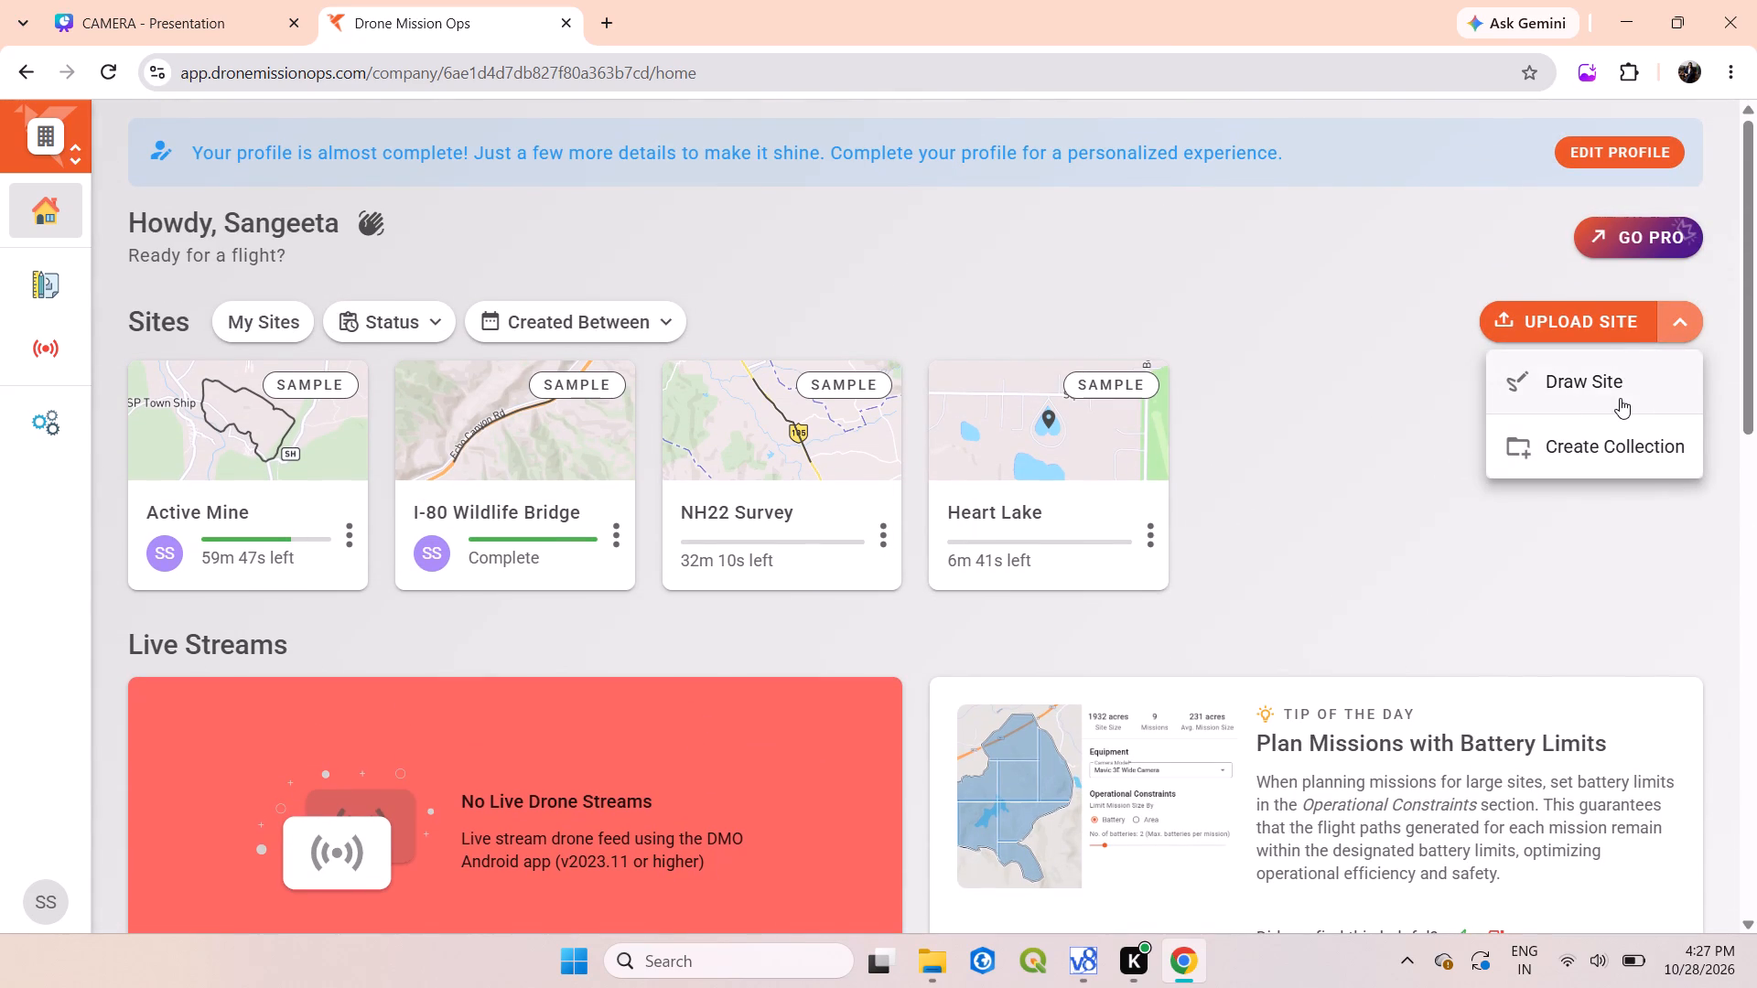
click(1620, 398)
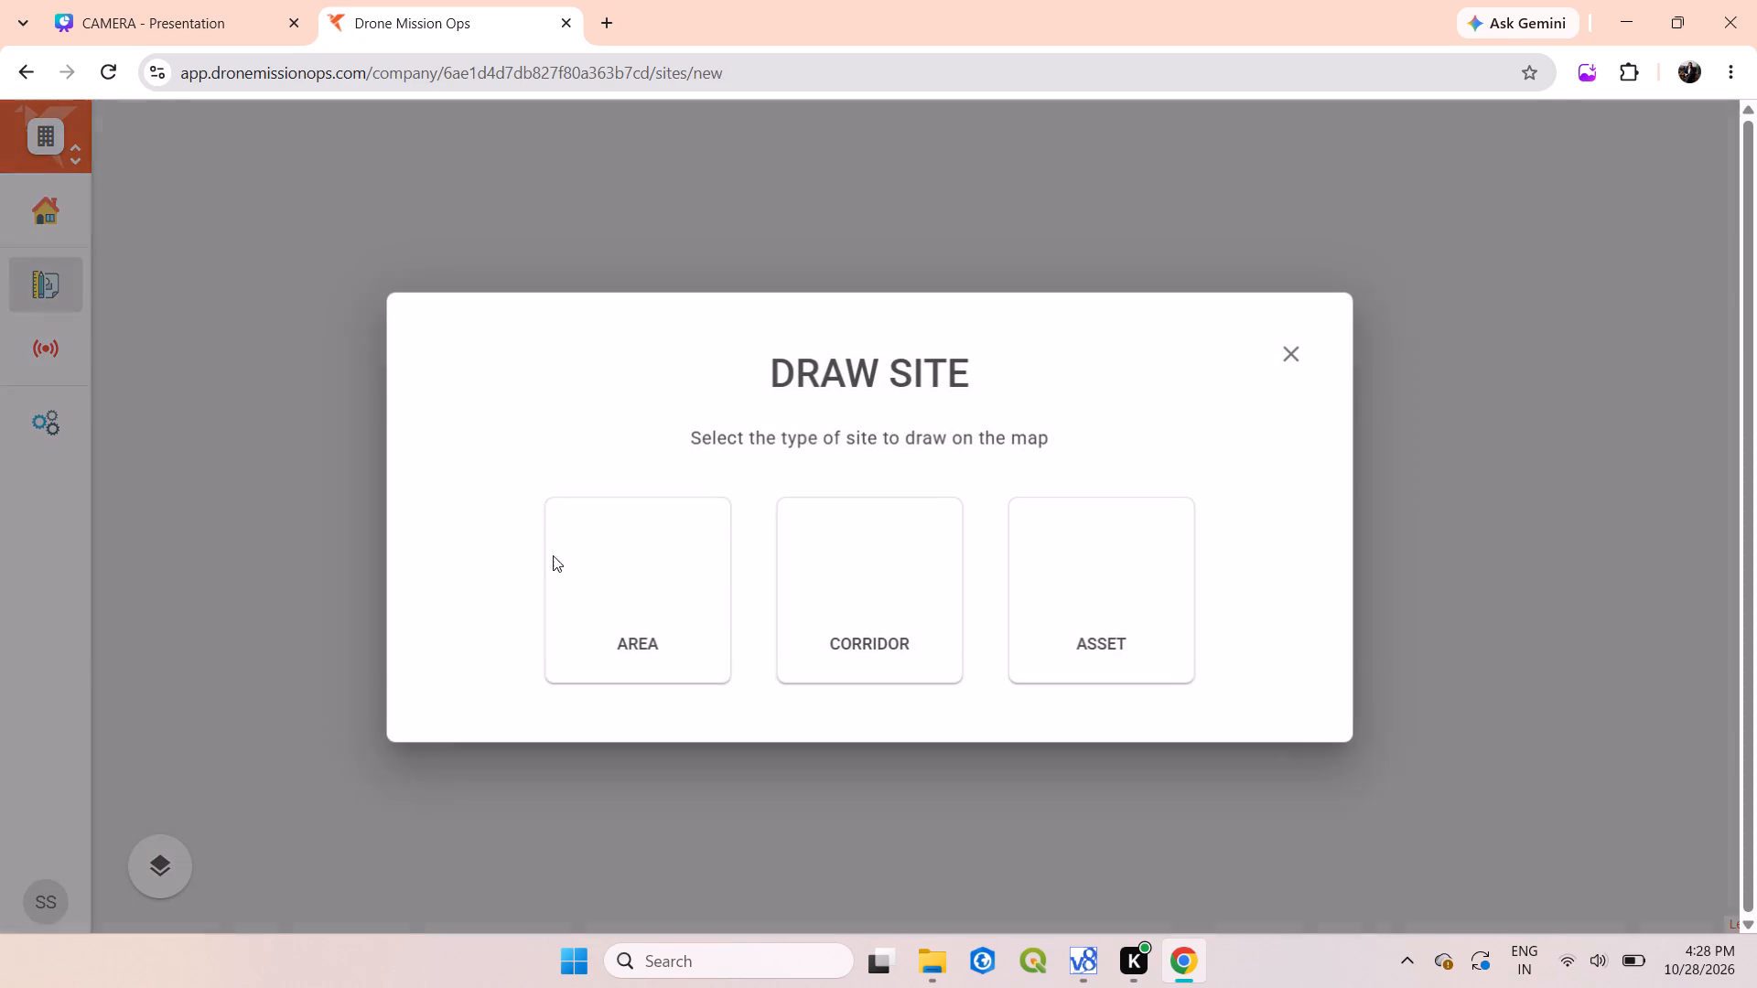
click(665, 645)
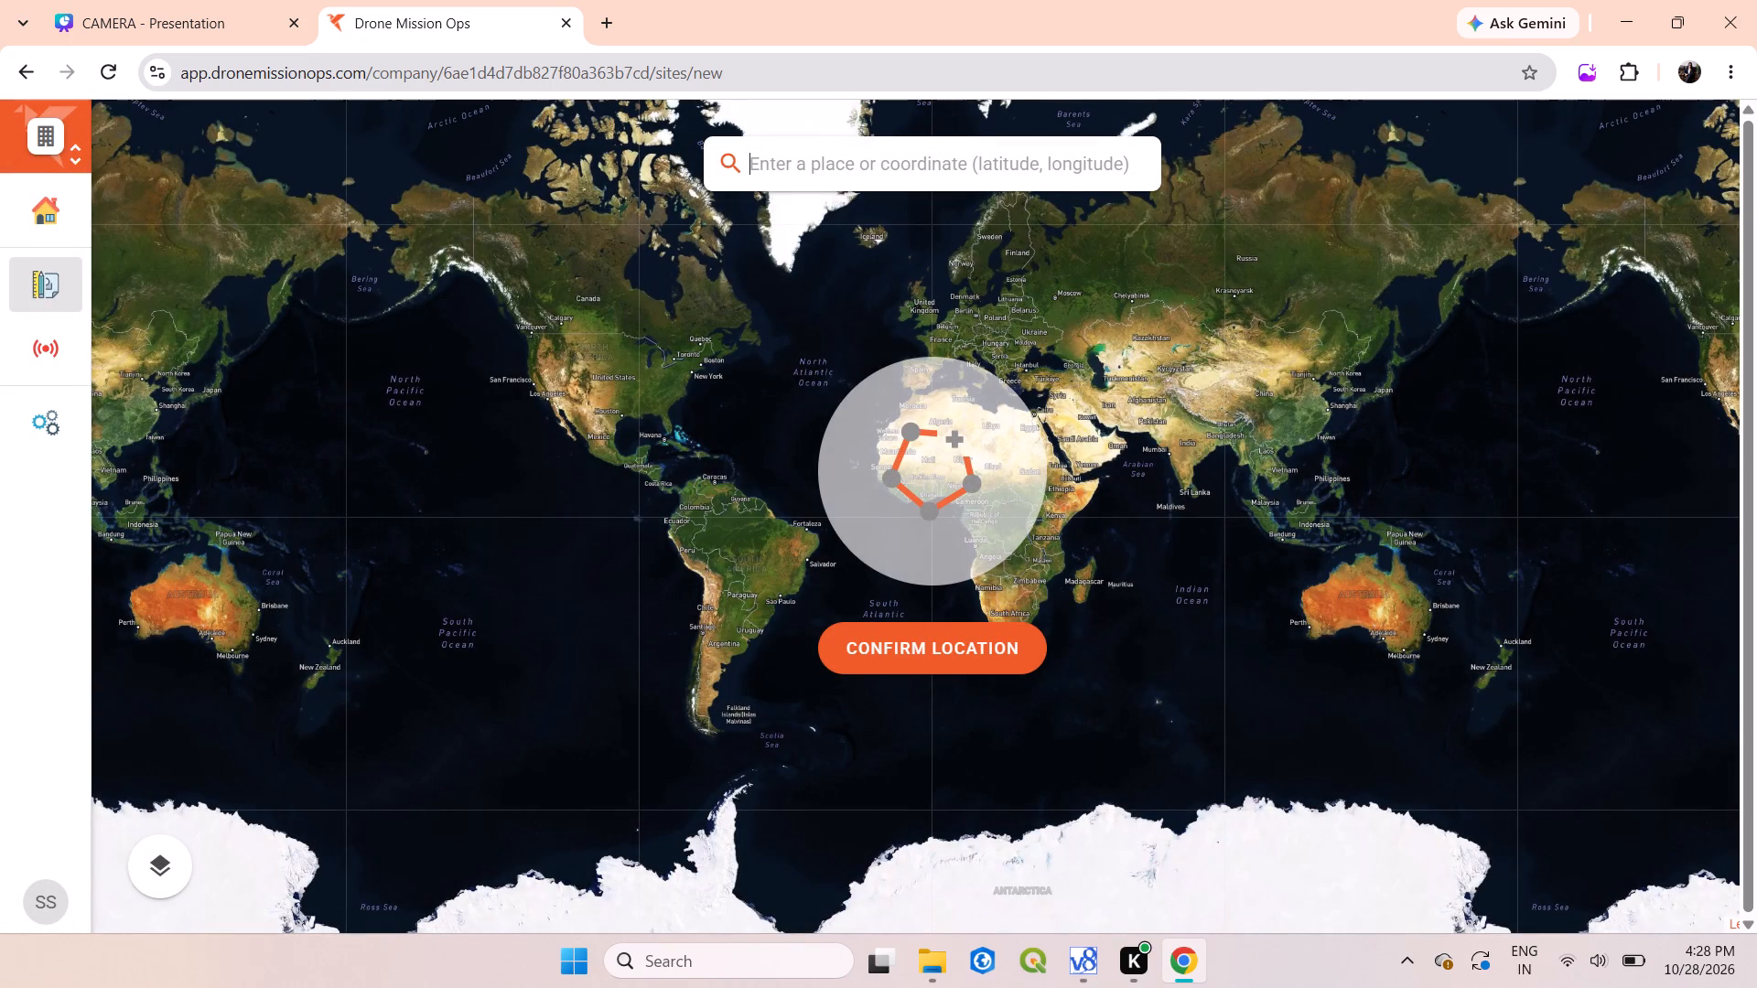
Search for Sonipat and centre the site map on Sonipat, Haryana, India.
text(Soni)
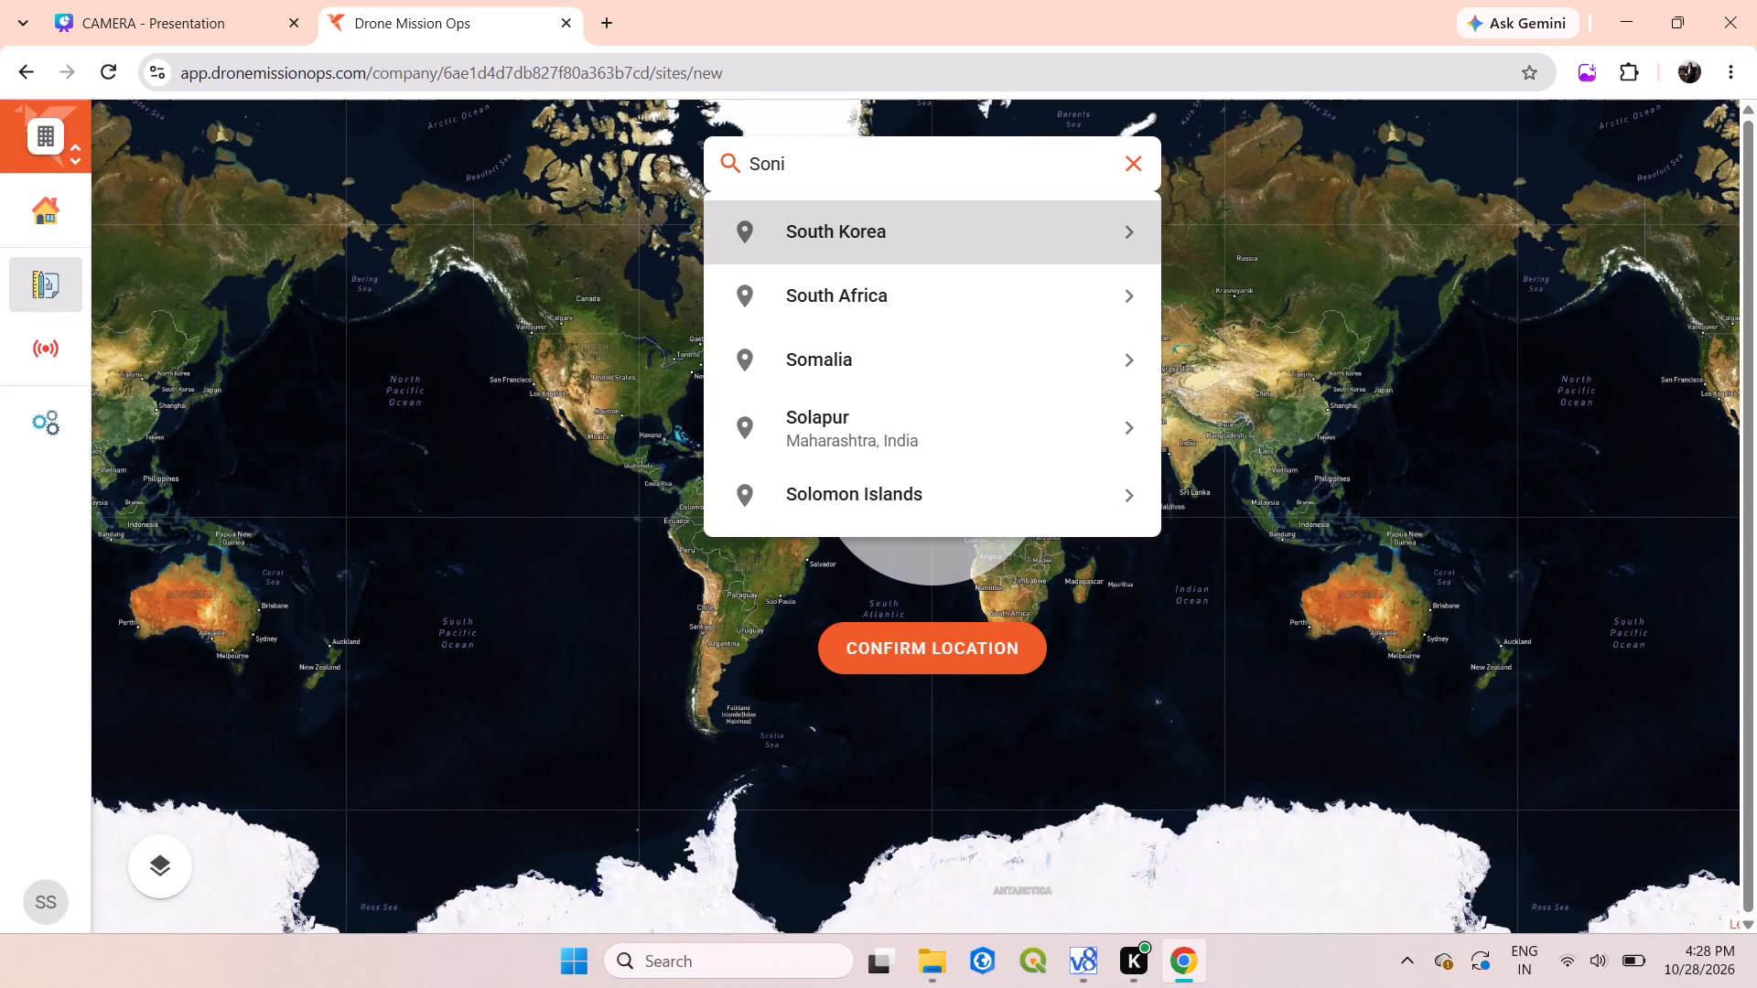
text(pat)
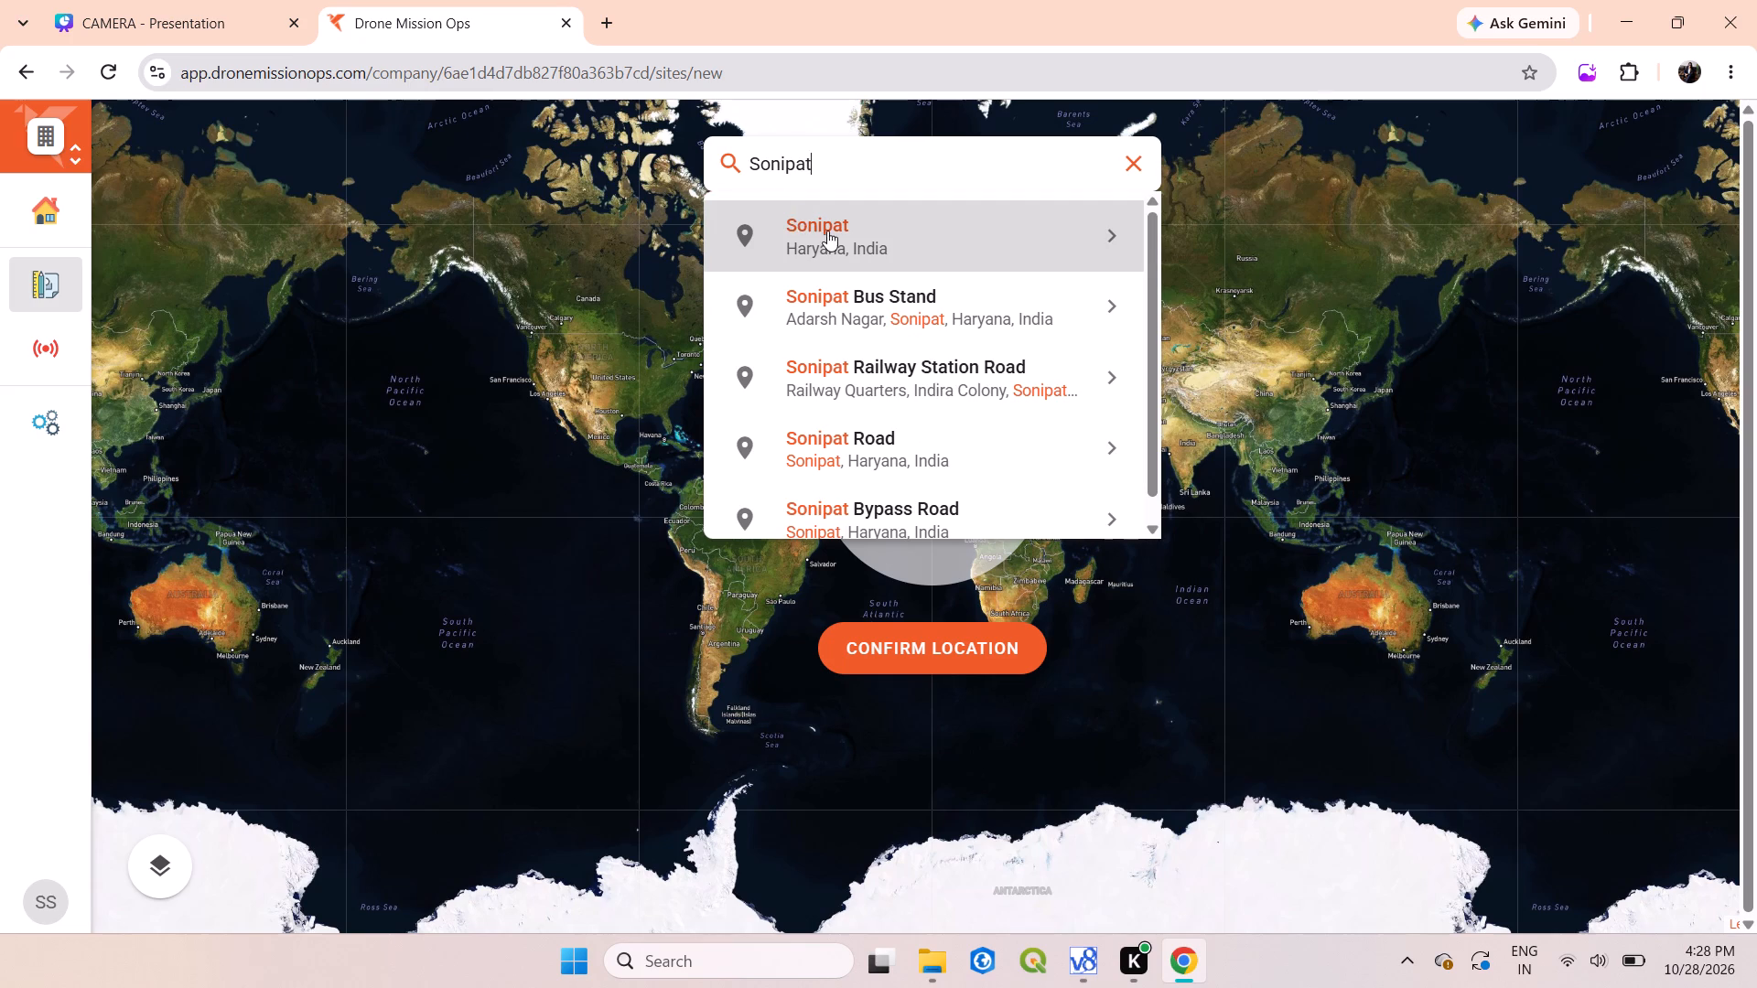
click(832, 231)
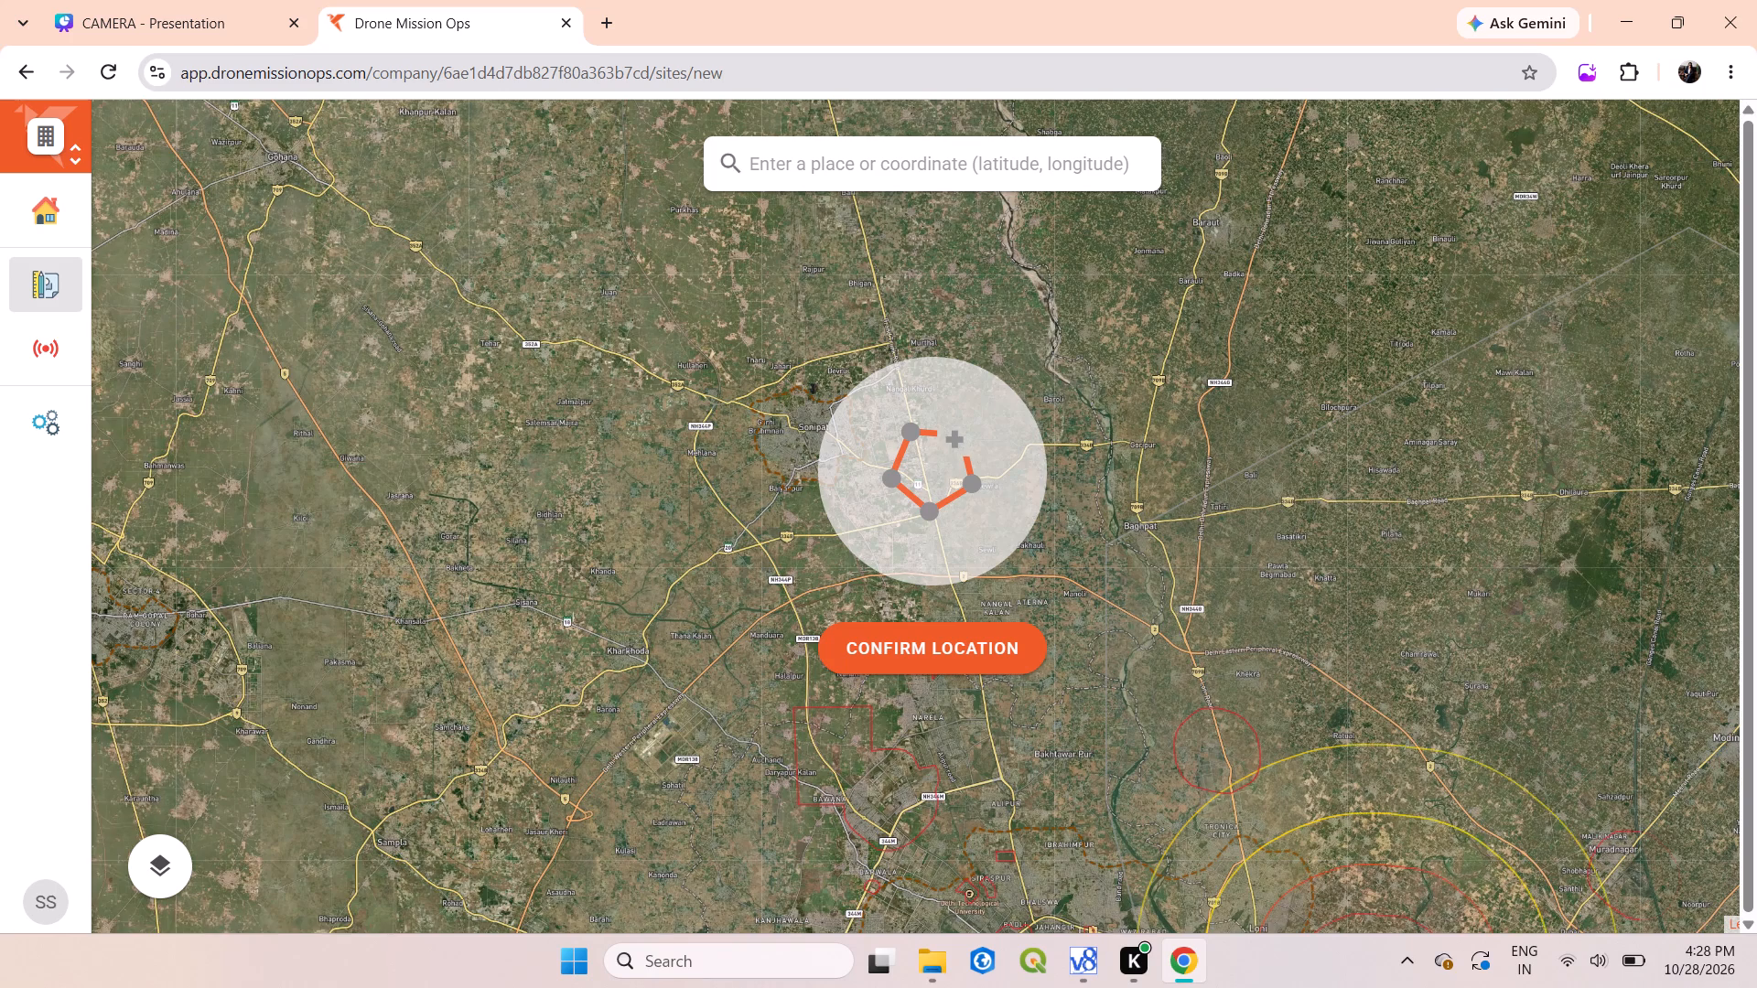
Confirm the map location on Grand Trunk Road, southeast of Sonipat city, as the starting point for the site area.
scroll(923, 450, up, 1)
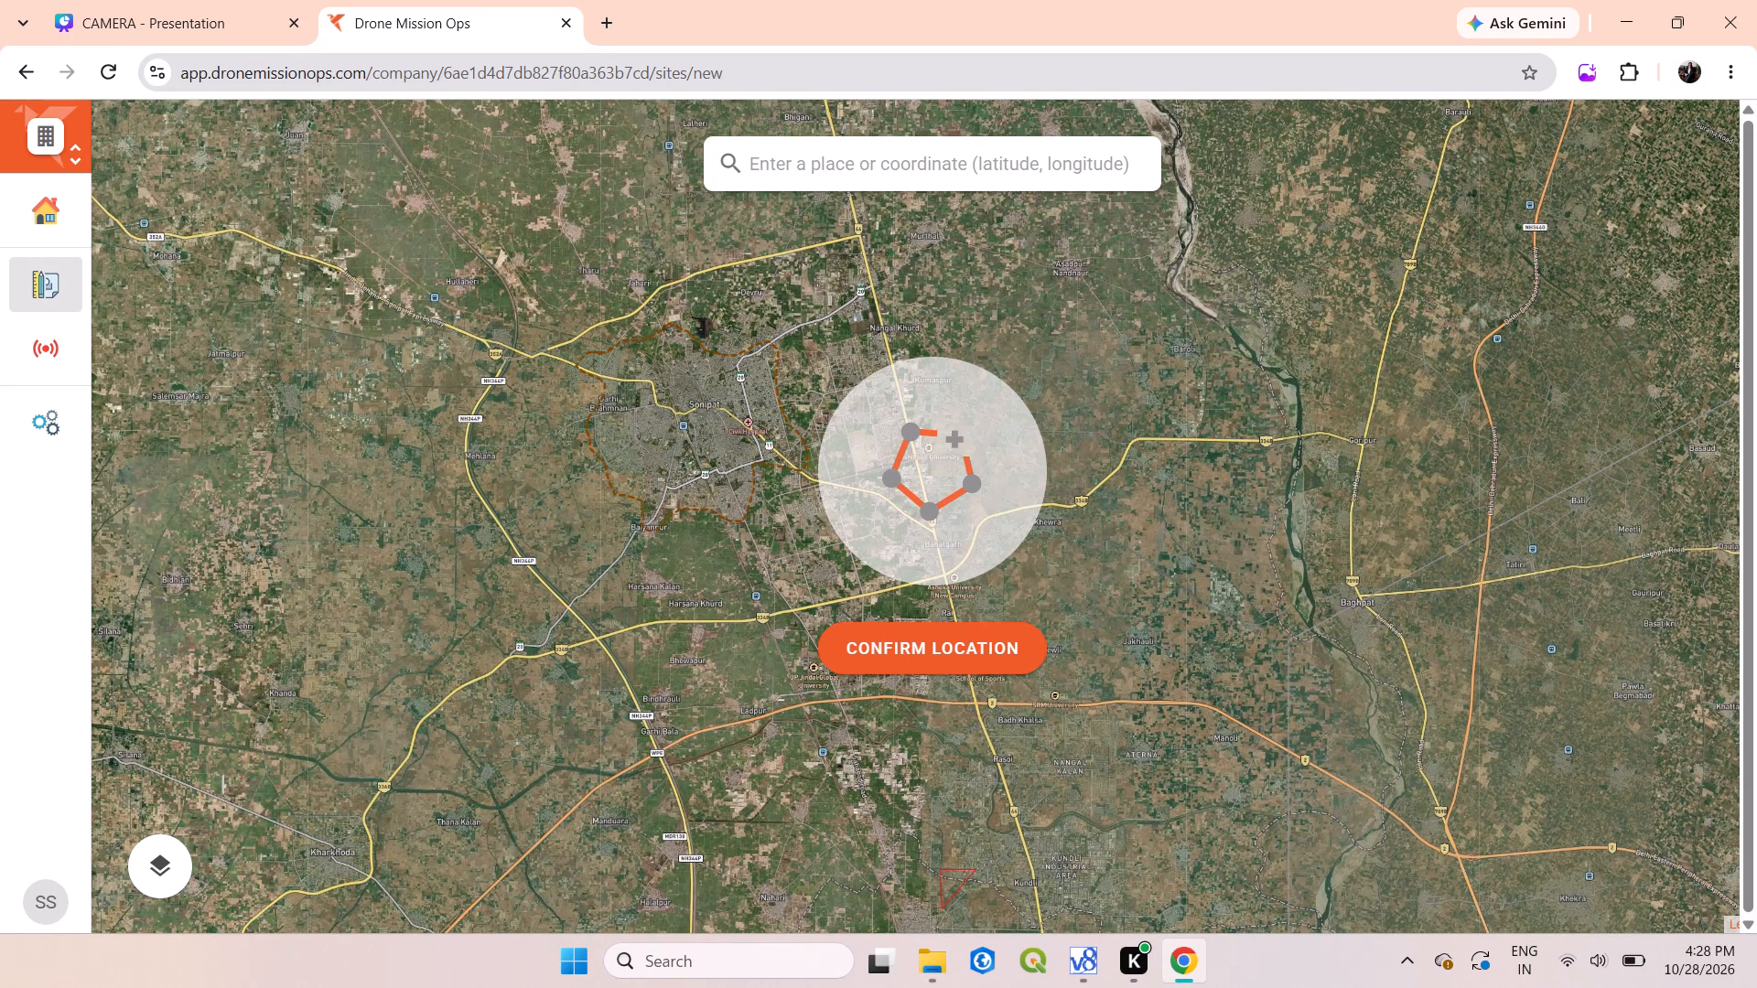
click(926, 656)
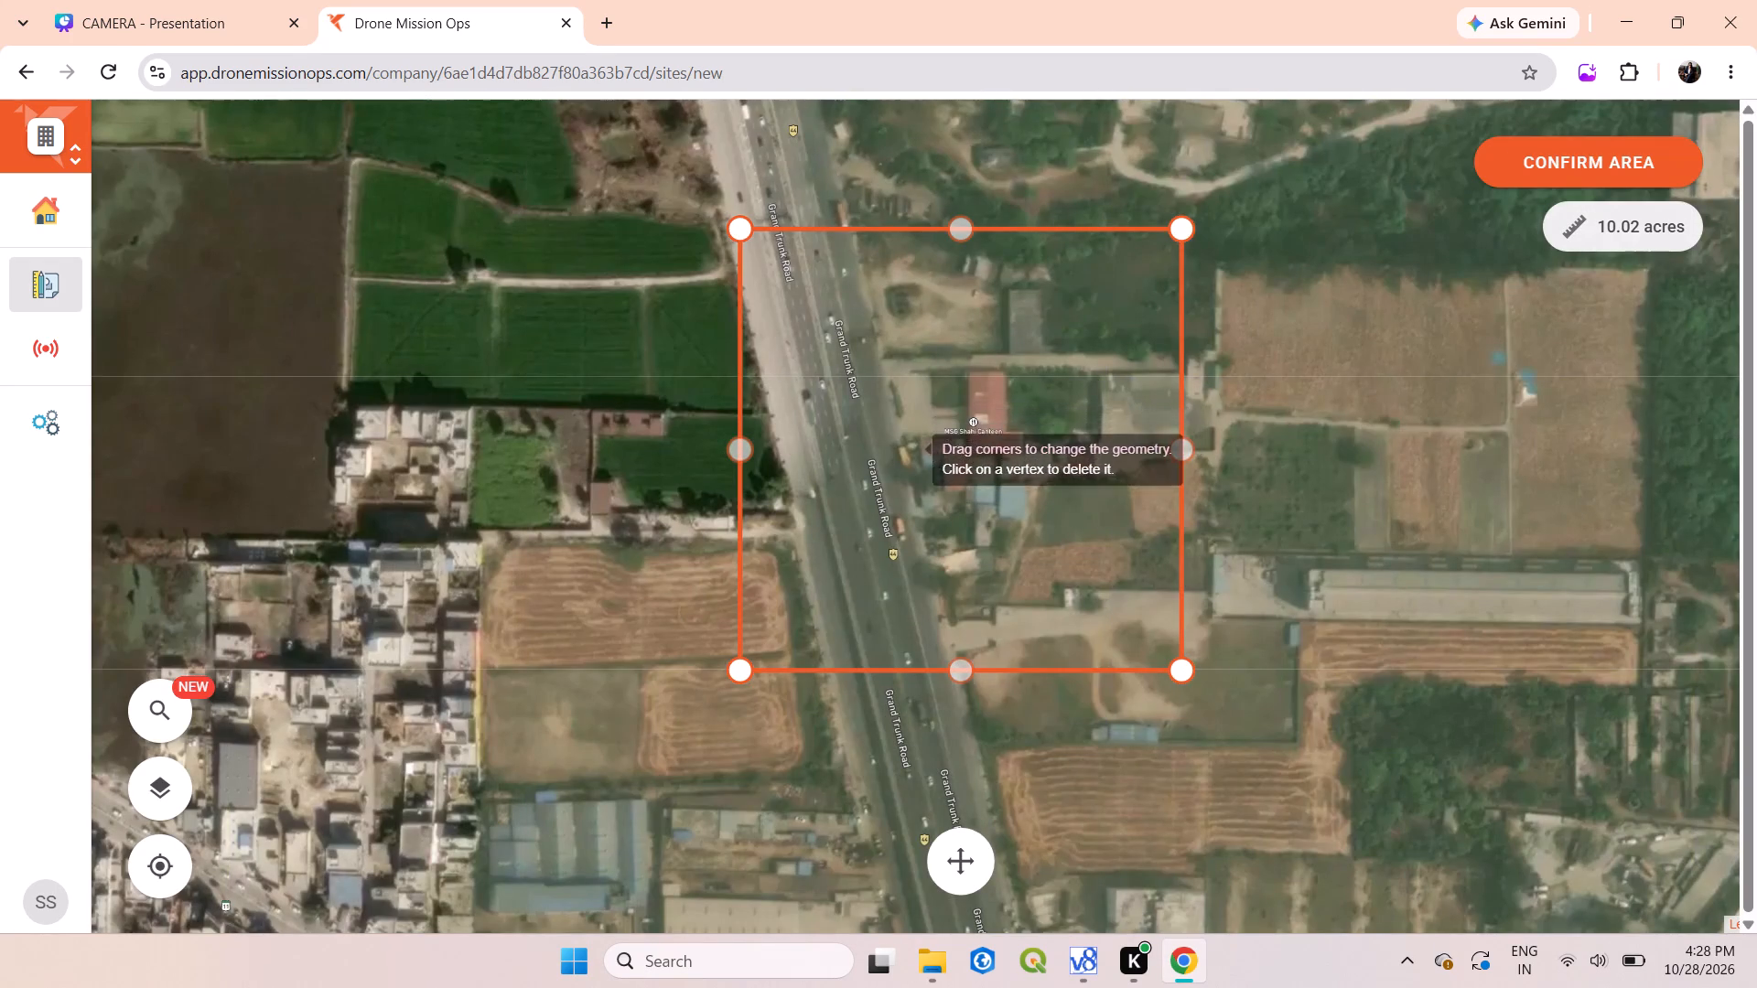
Move the square site area west from Grand Trunk Road towards the edge of Sonipat city.
scroll(908, 462, down, 2)
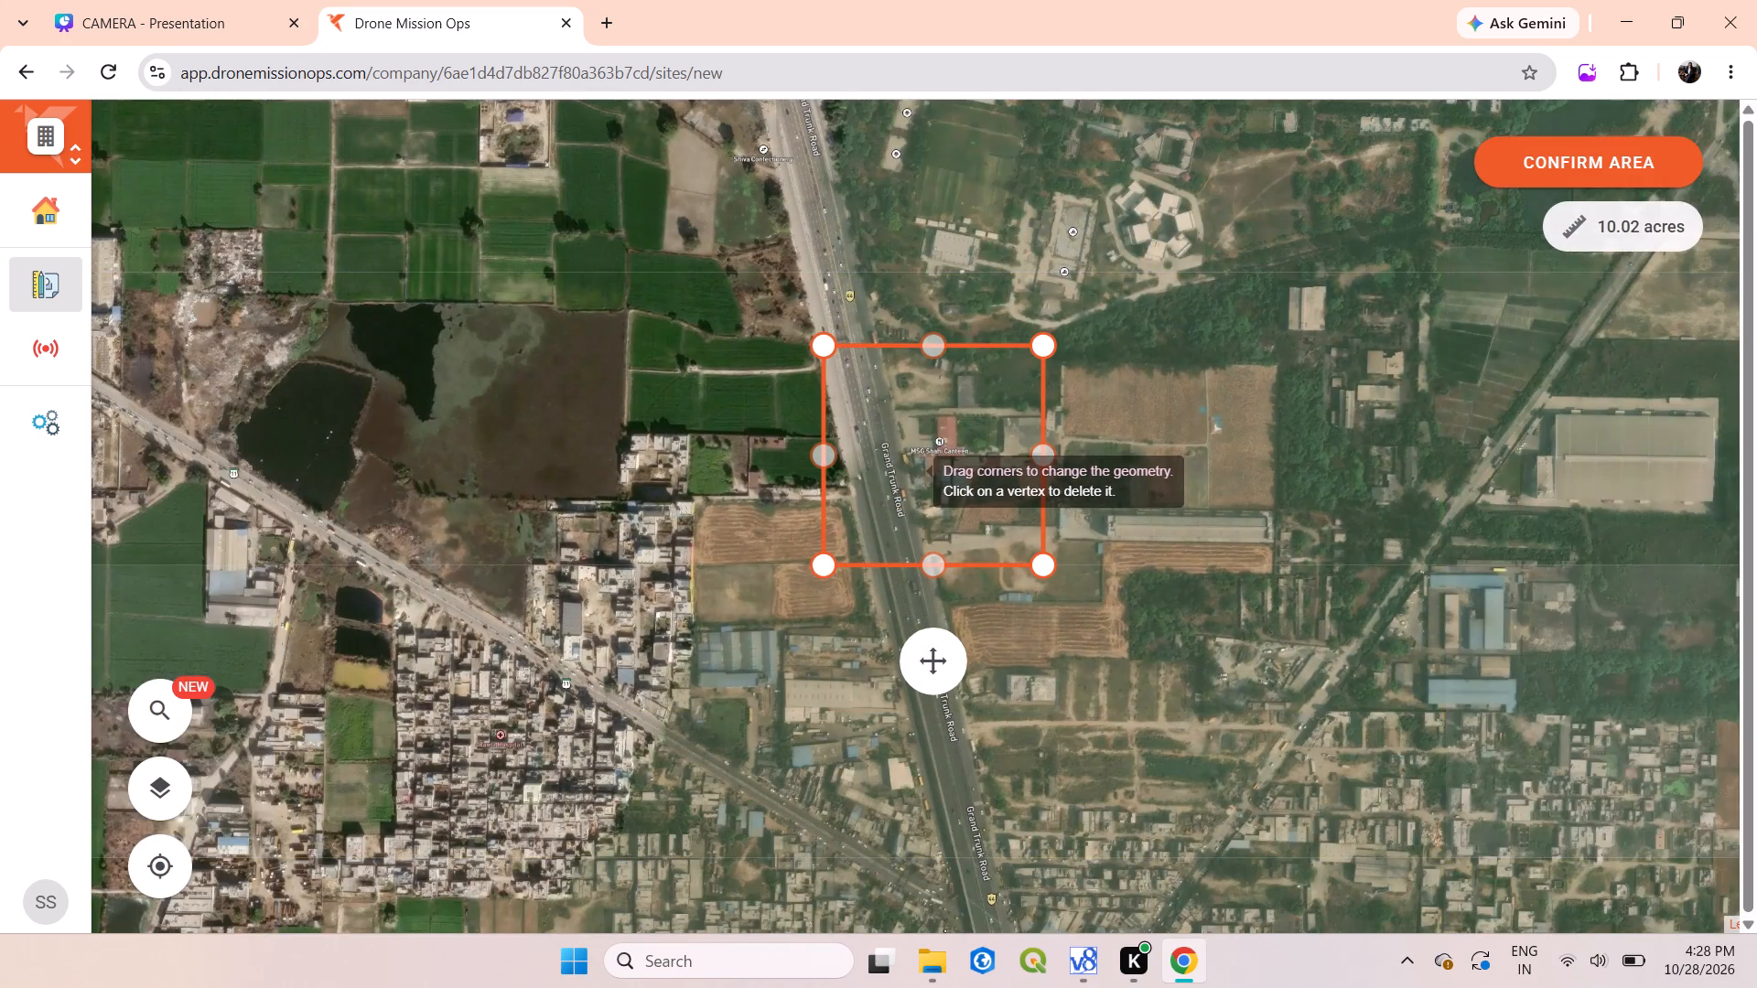
scroll(911, 479, down, 2)
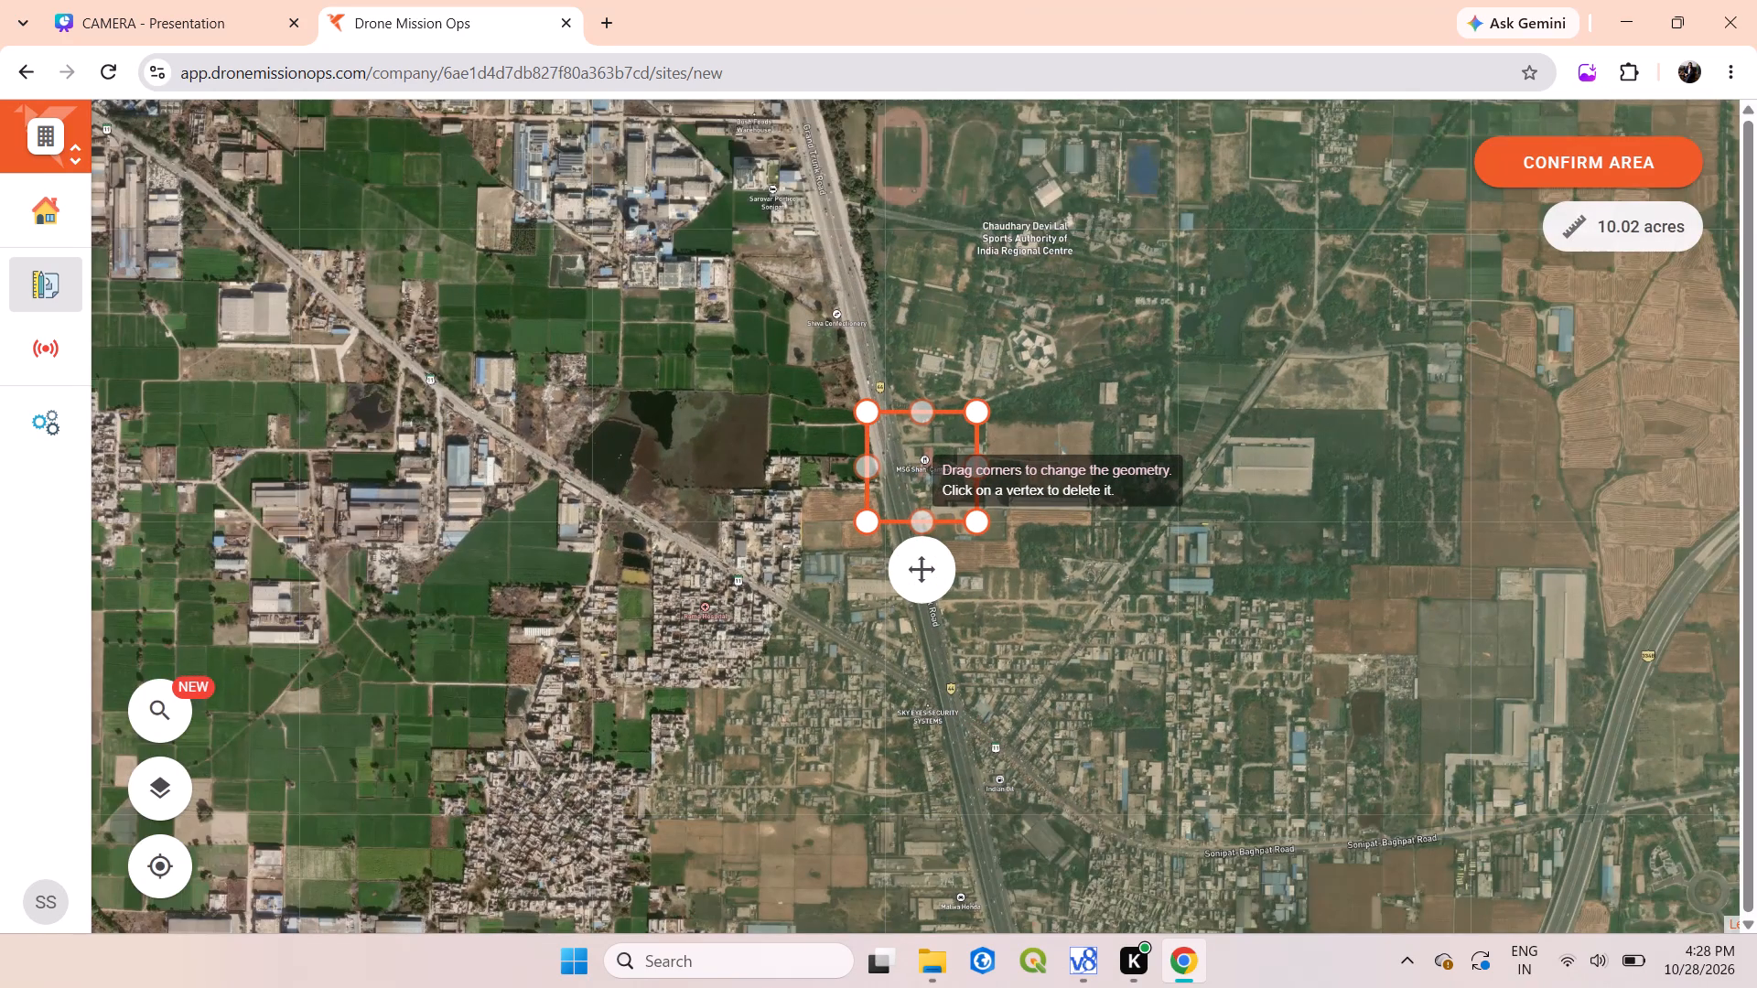
scroll(910, 478, down, 1)
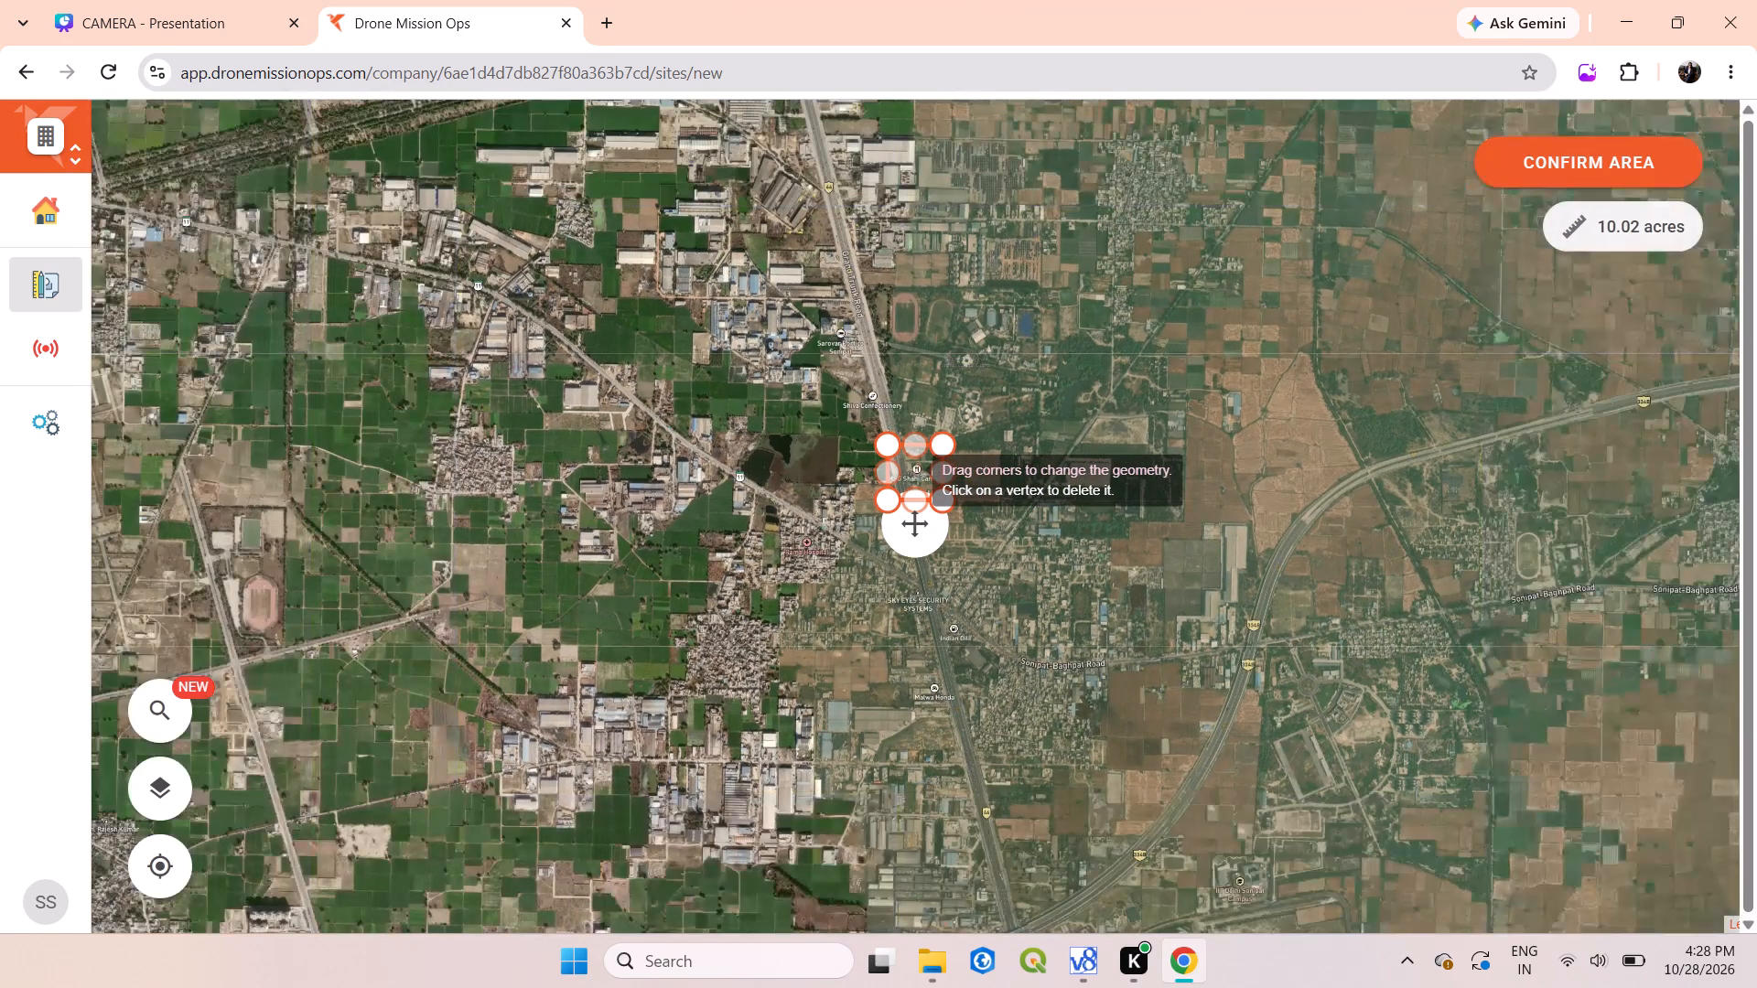
scroll(910, 478, down, 2)
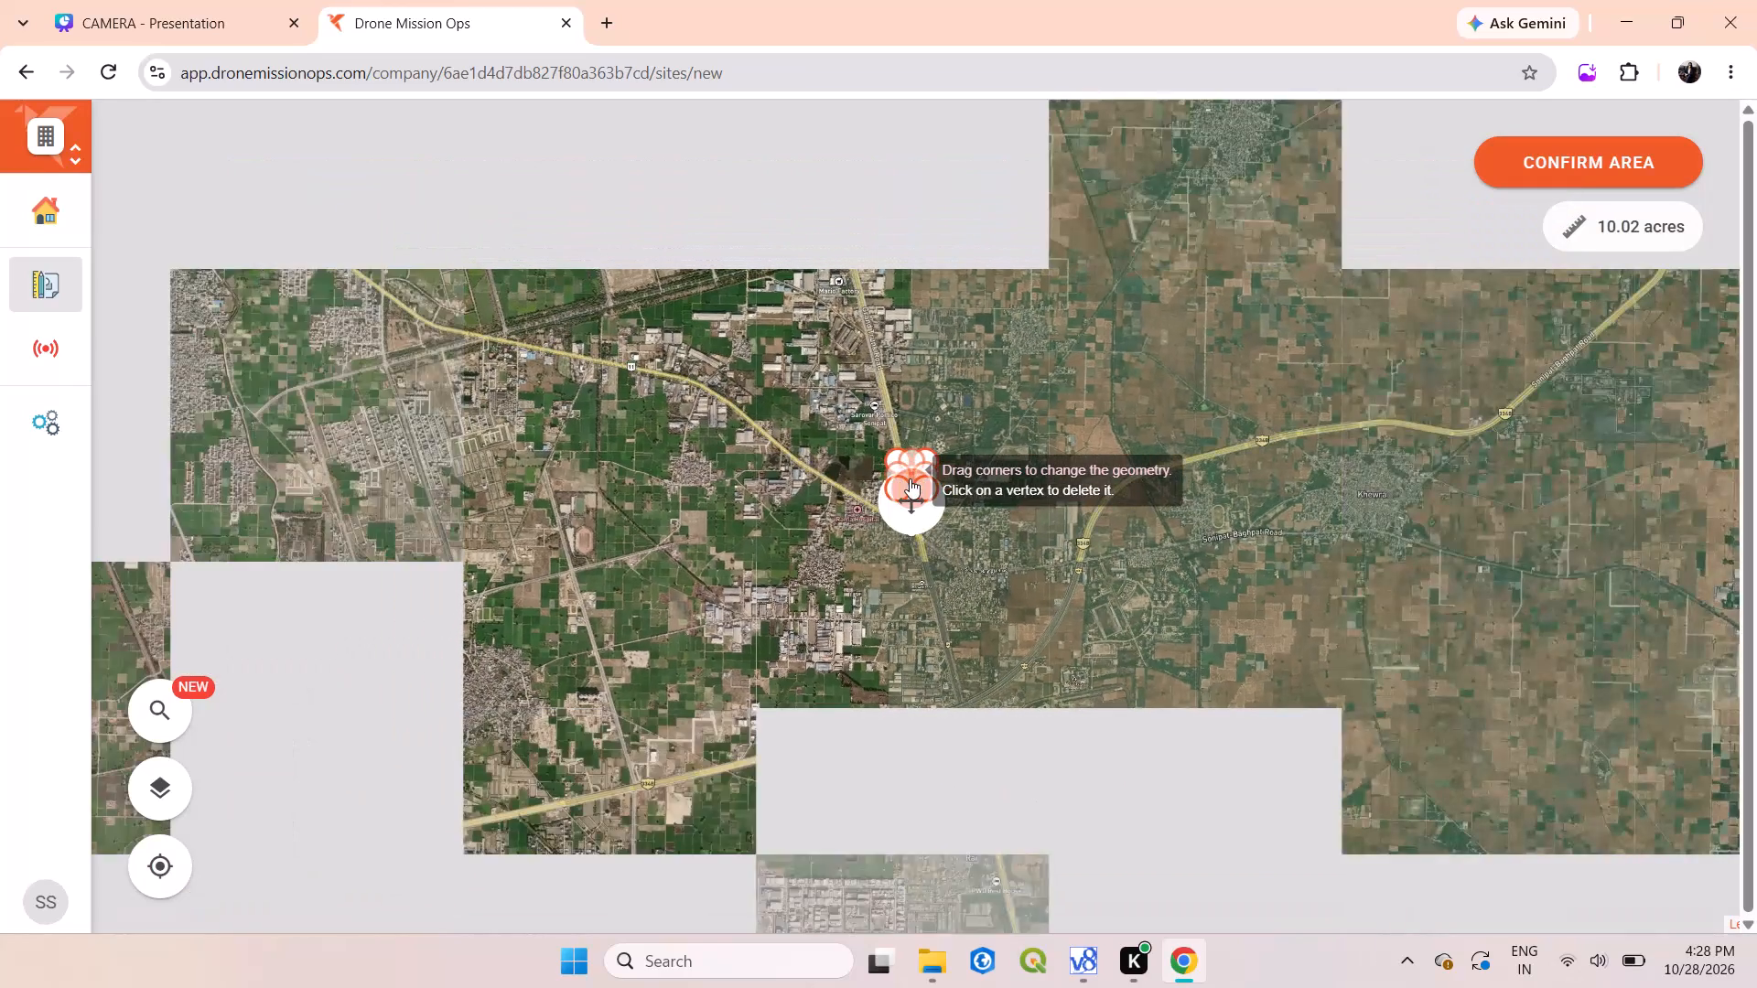
scroll(910, 478, down, 2)
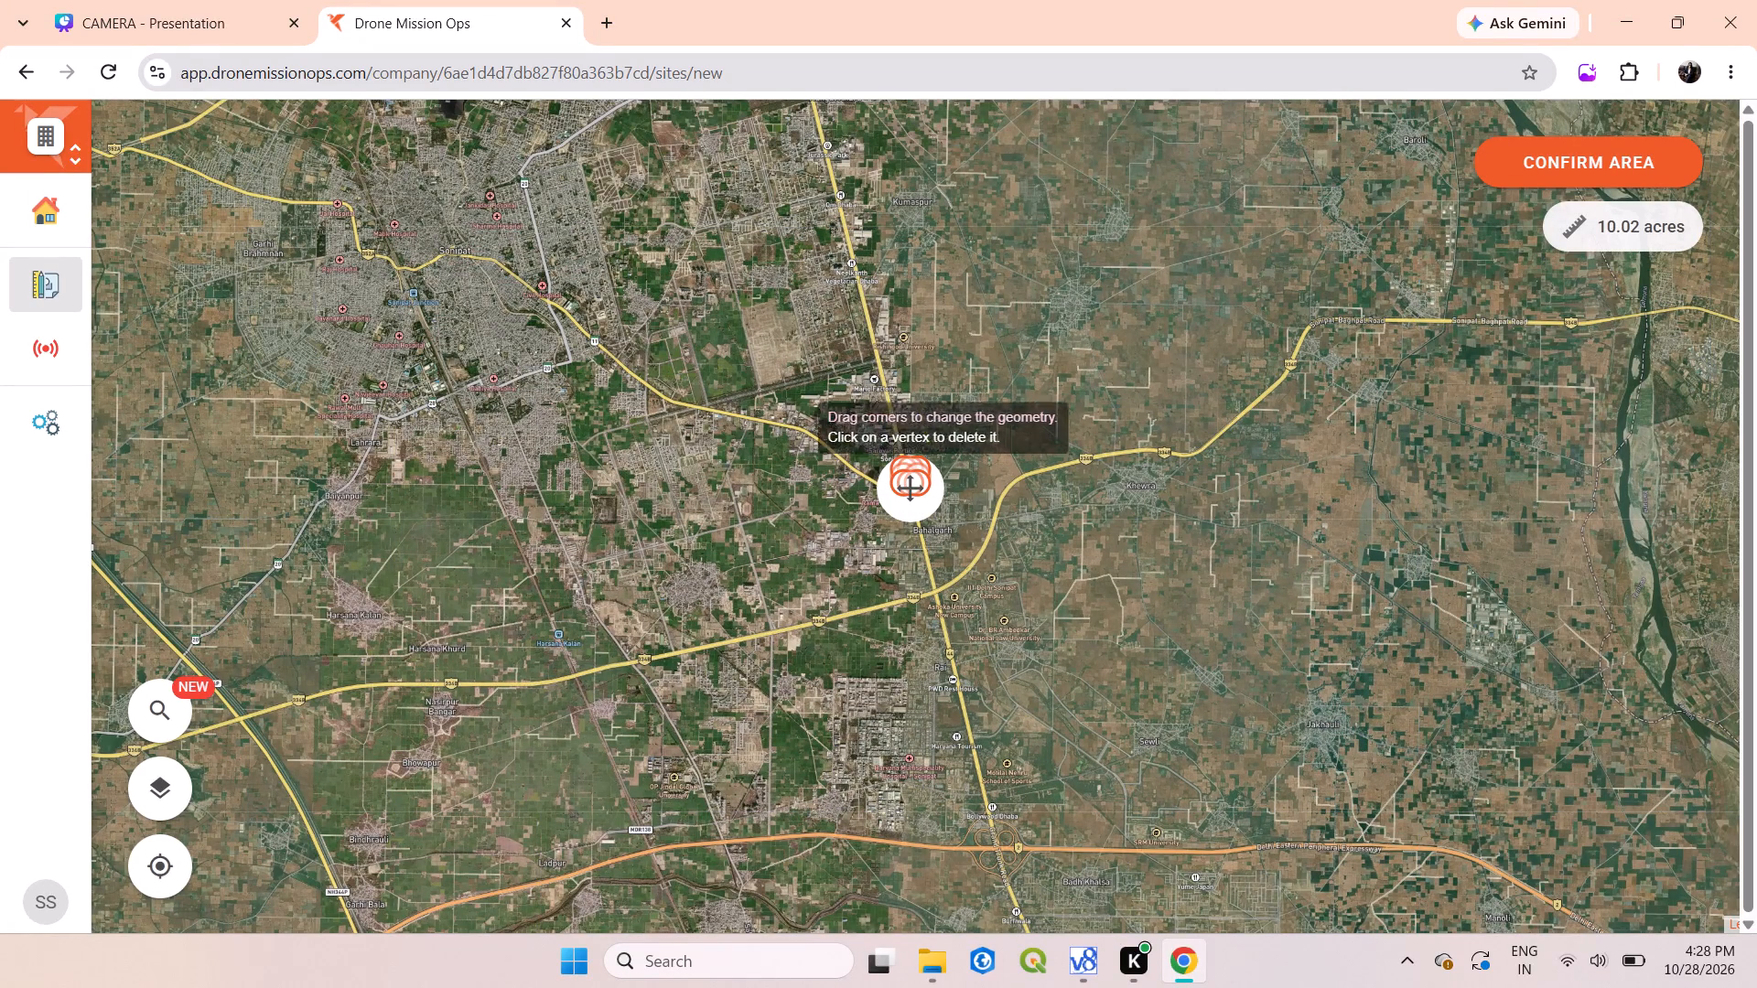
scroll(872, 484, up, 4)
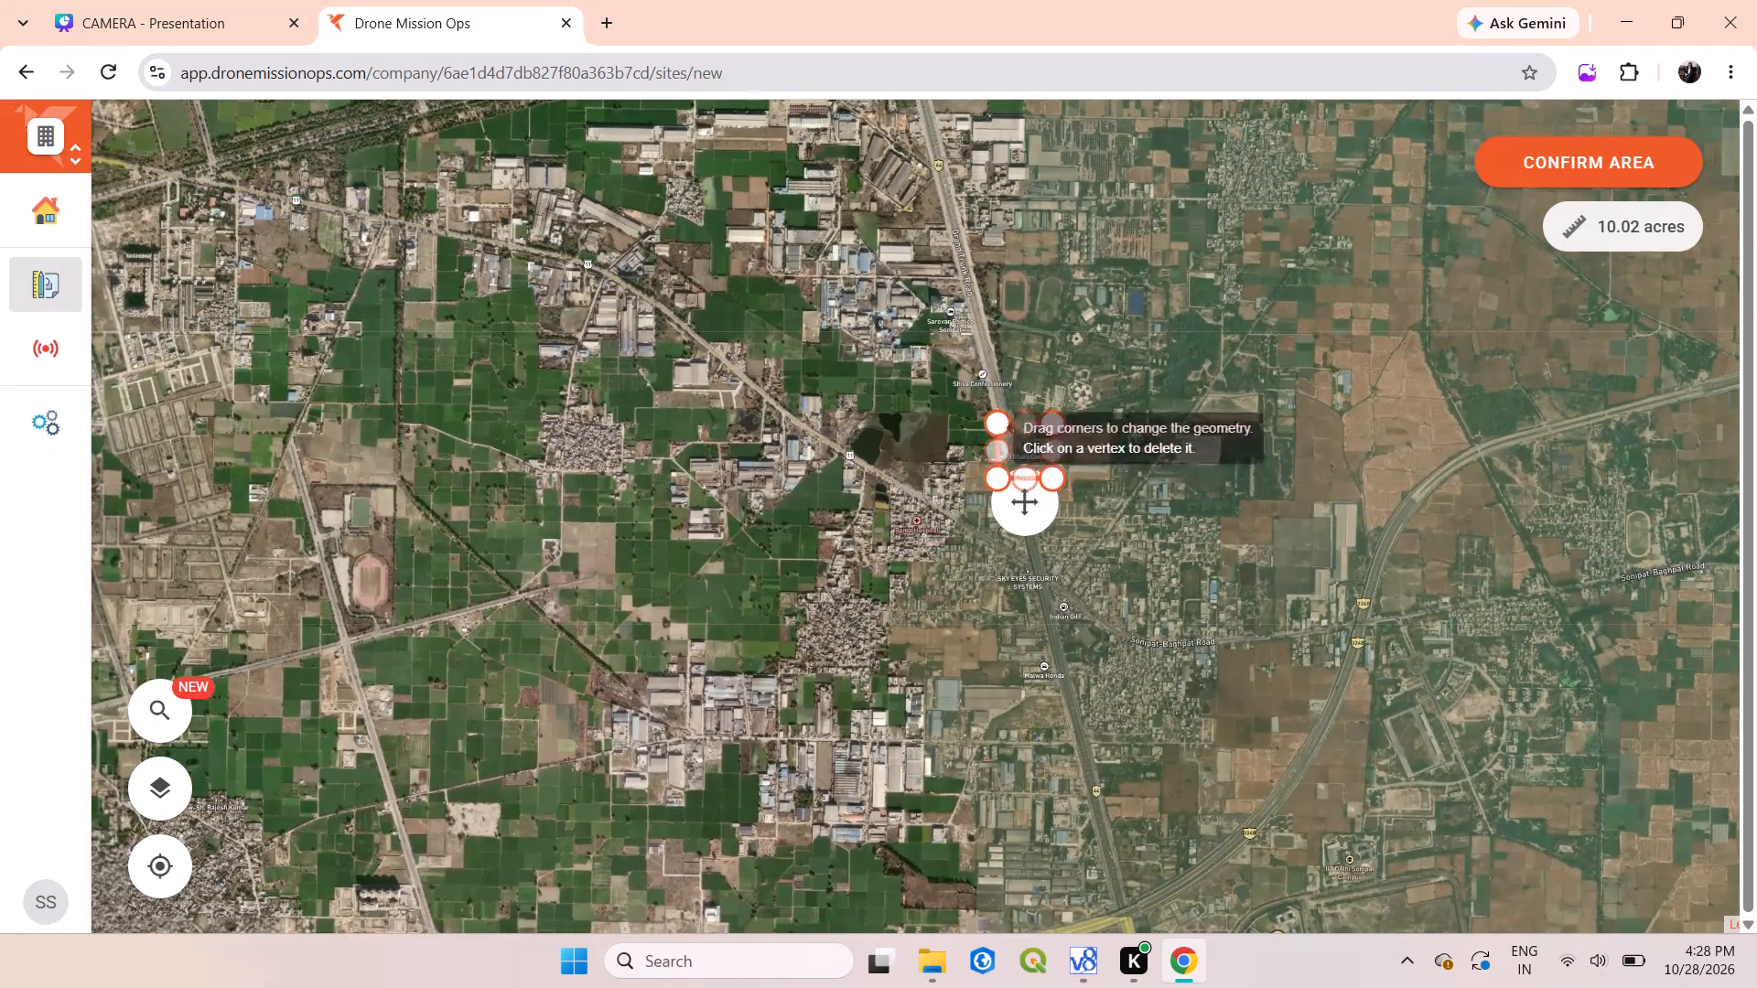
drag(1025, 503, 339, 311)
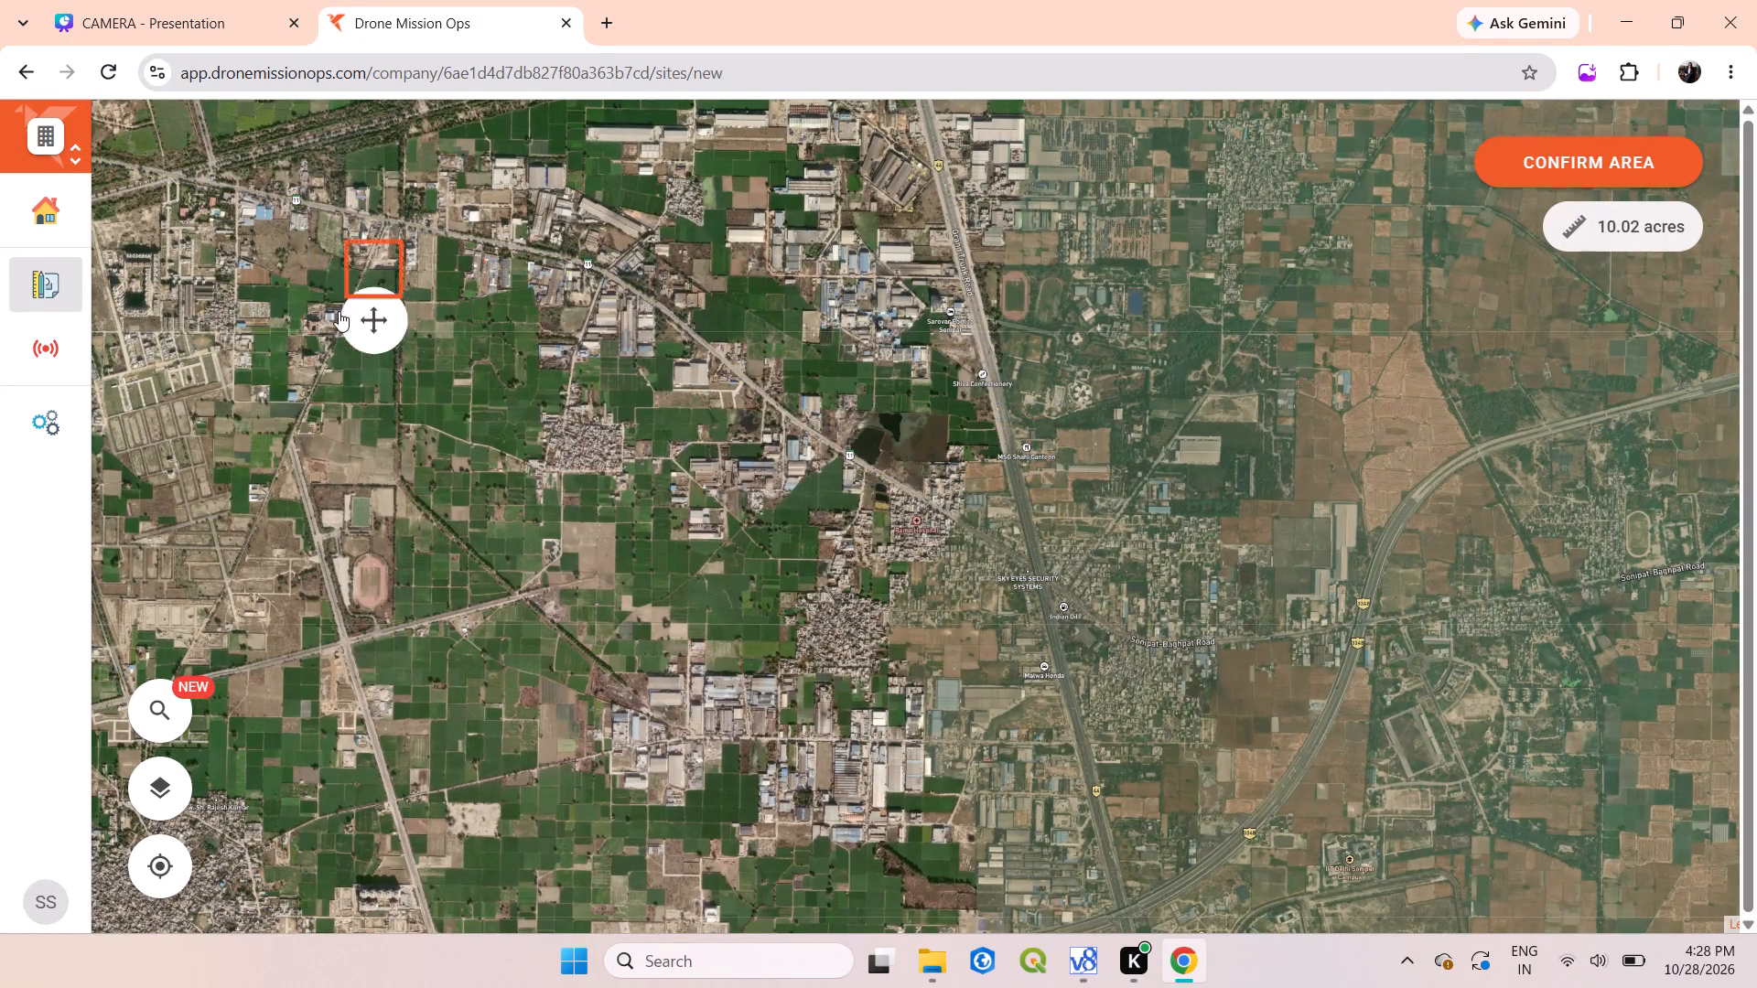
drag(339, 311, 328, 312)
Move the square site area northwest into the centre of Sonipat city, beside the railway line.
scroll(340, 345, down, 2)
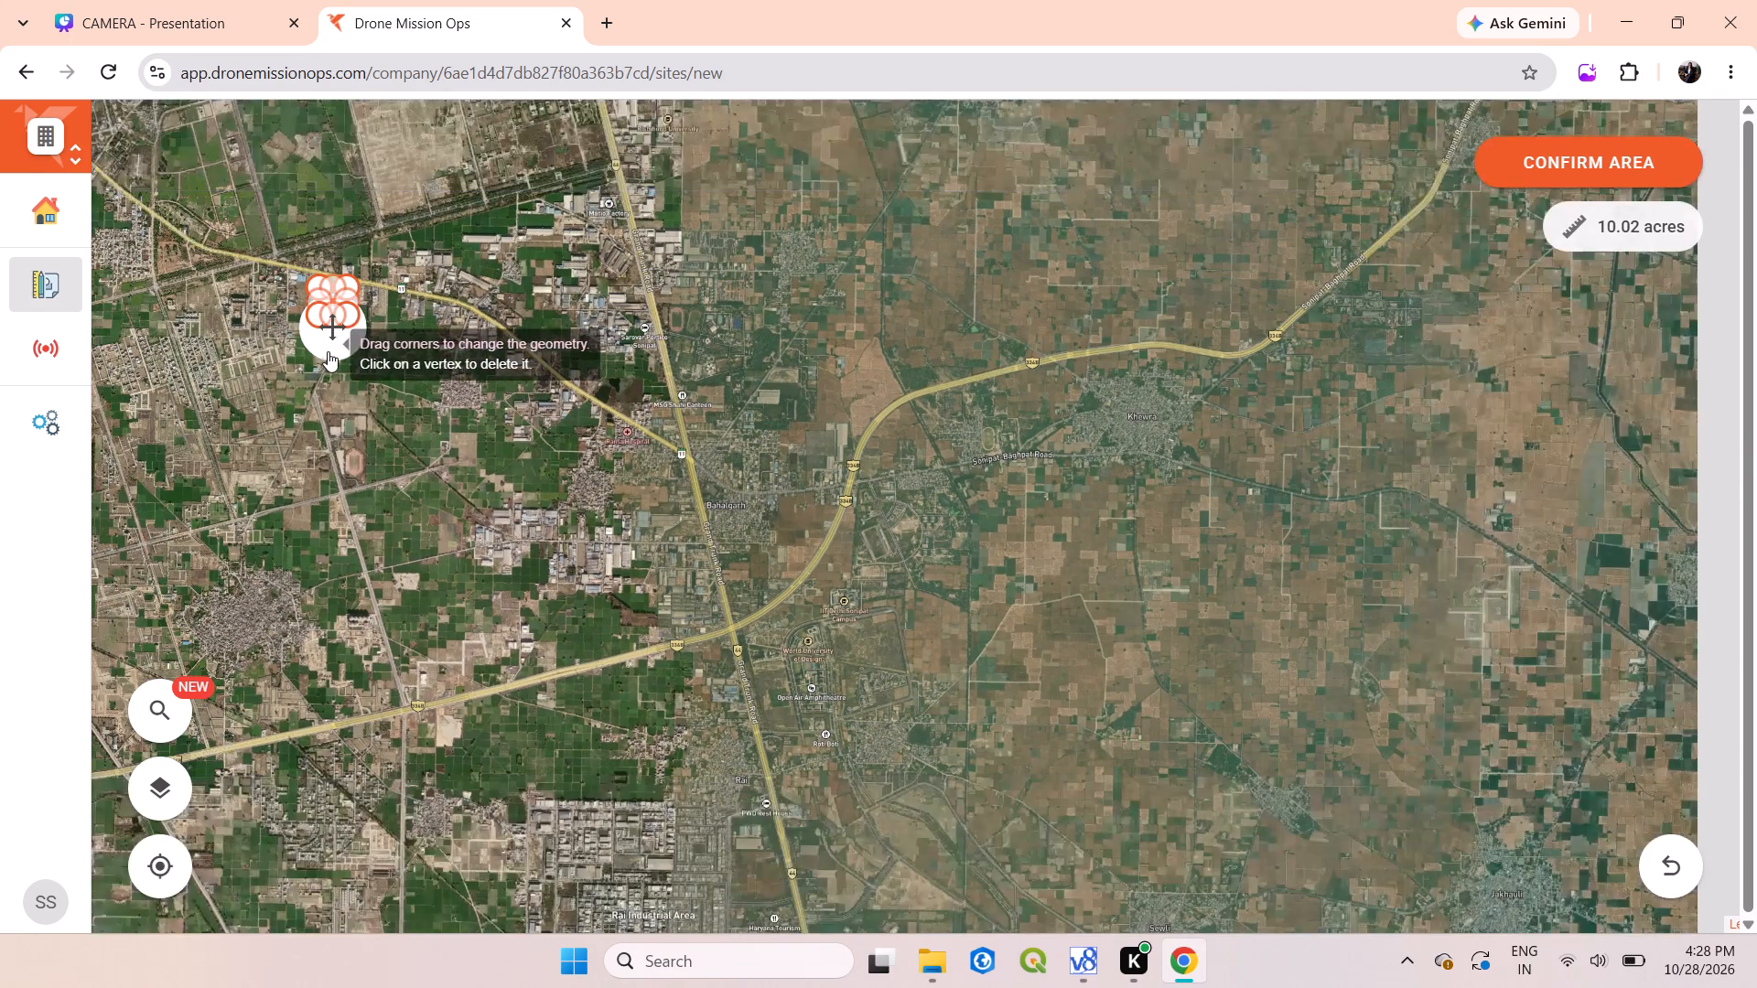
middle_drag(385, 376, 976, 617)
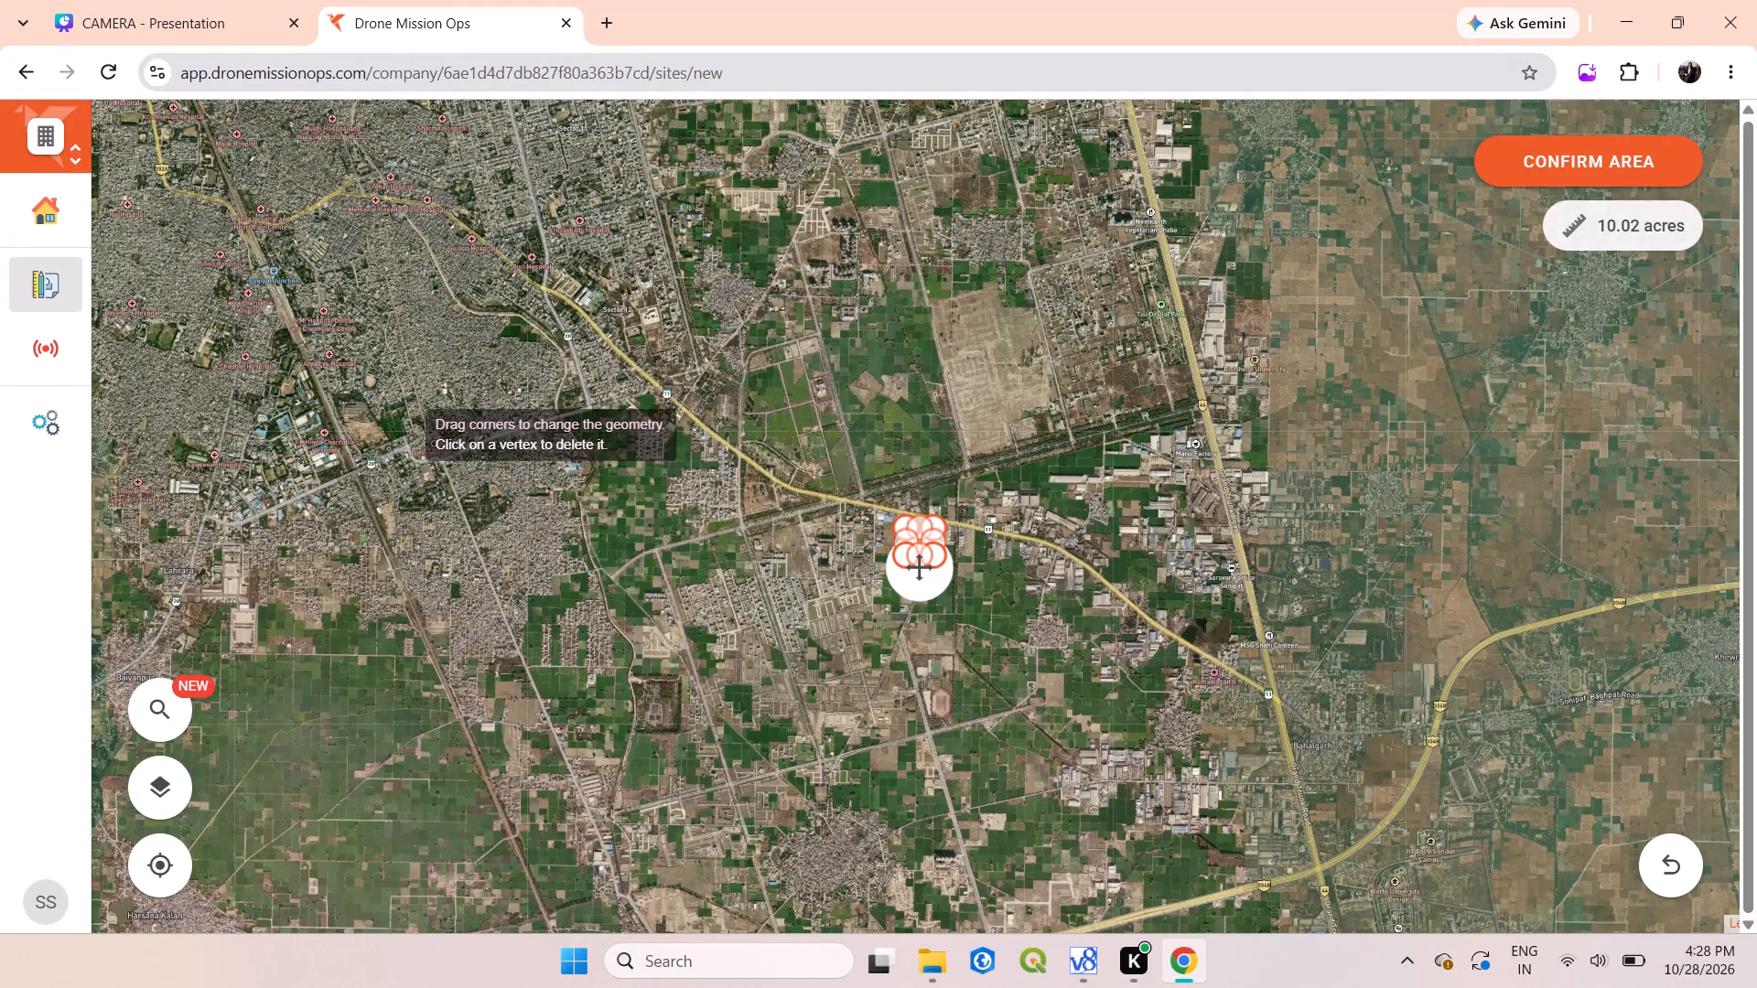
scroll(402, 430, up, 1)
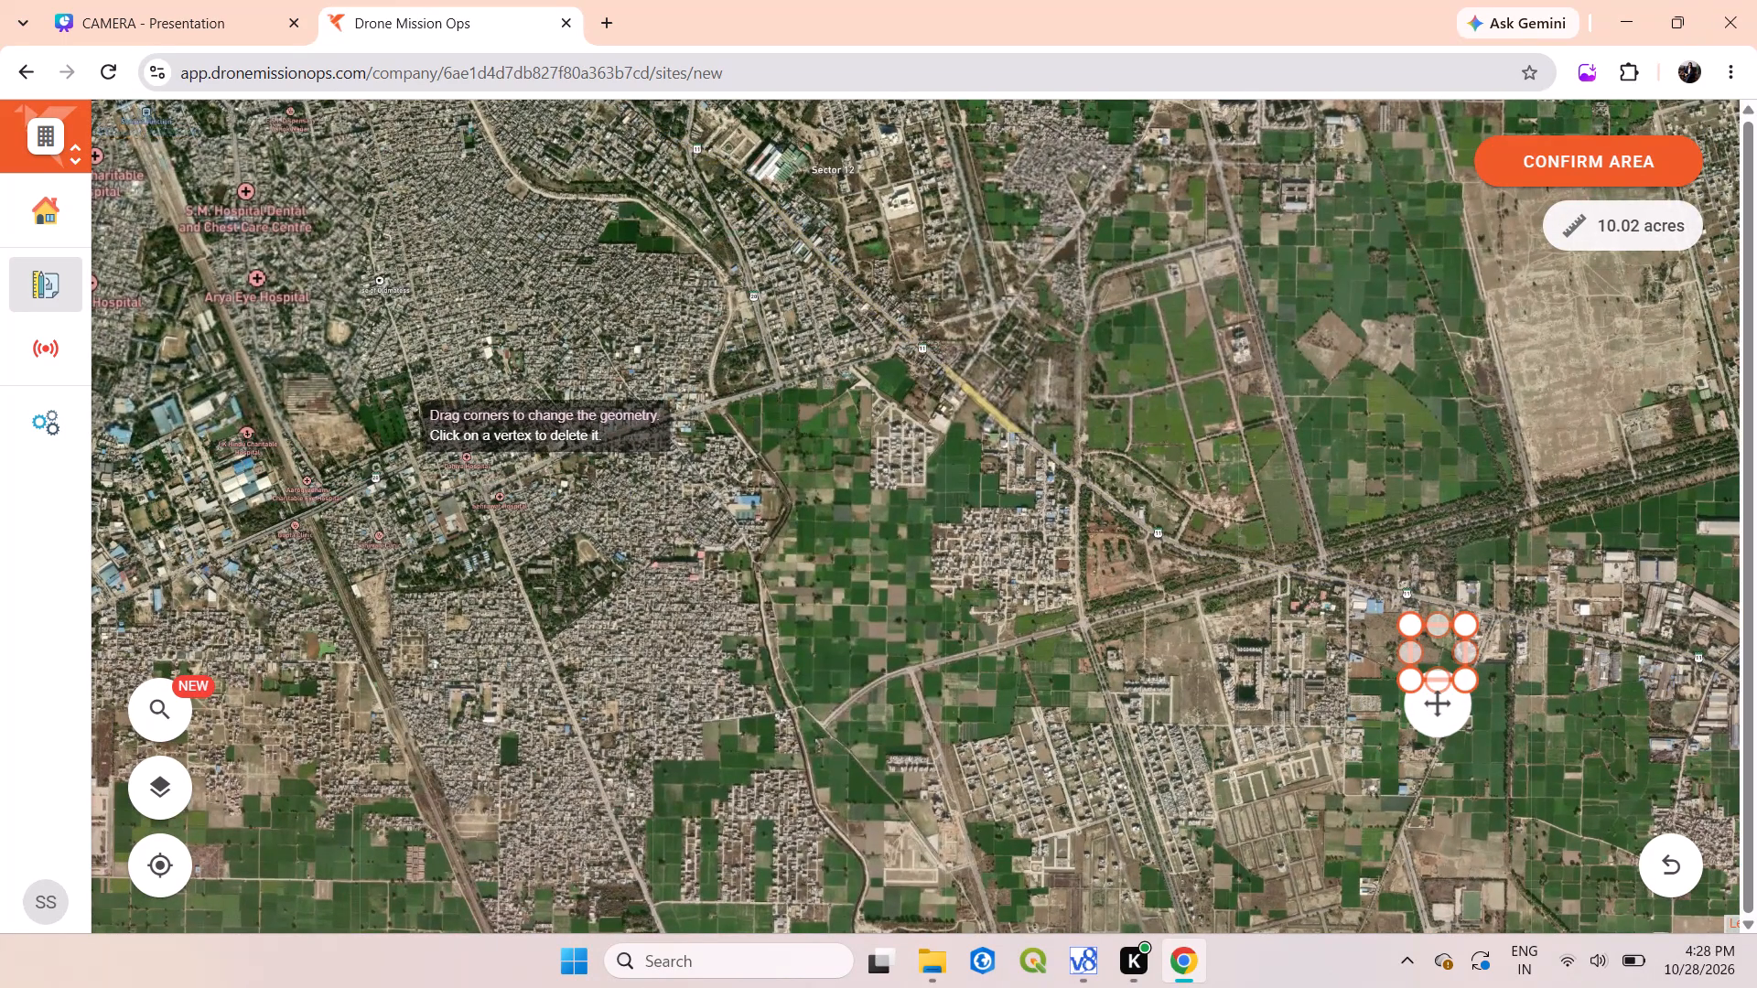
scroll(396, 425, down, 2)
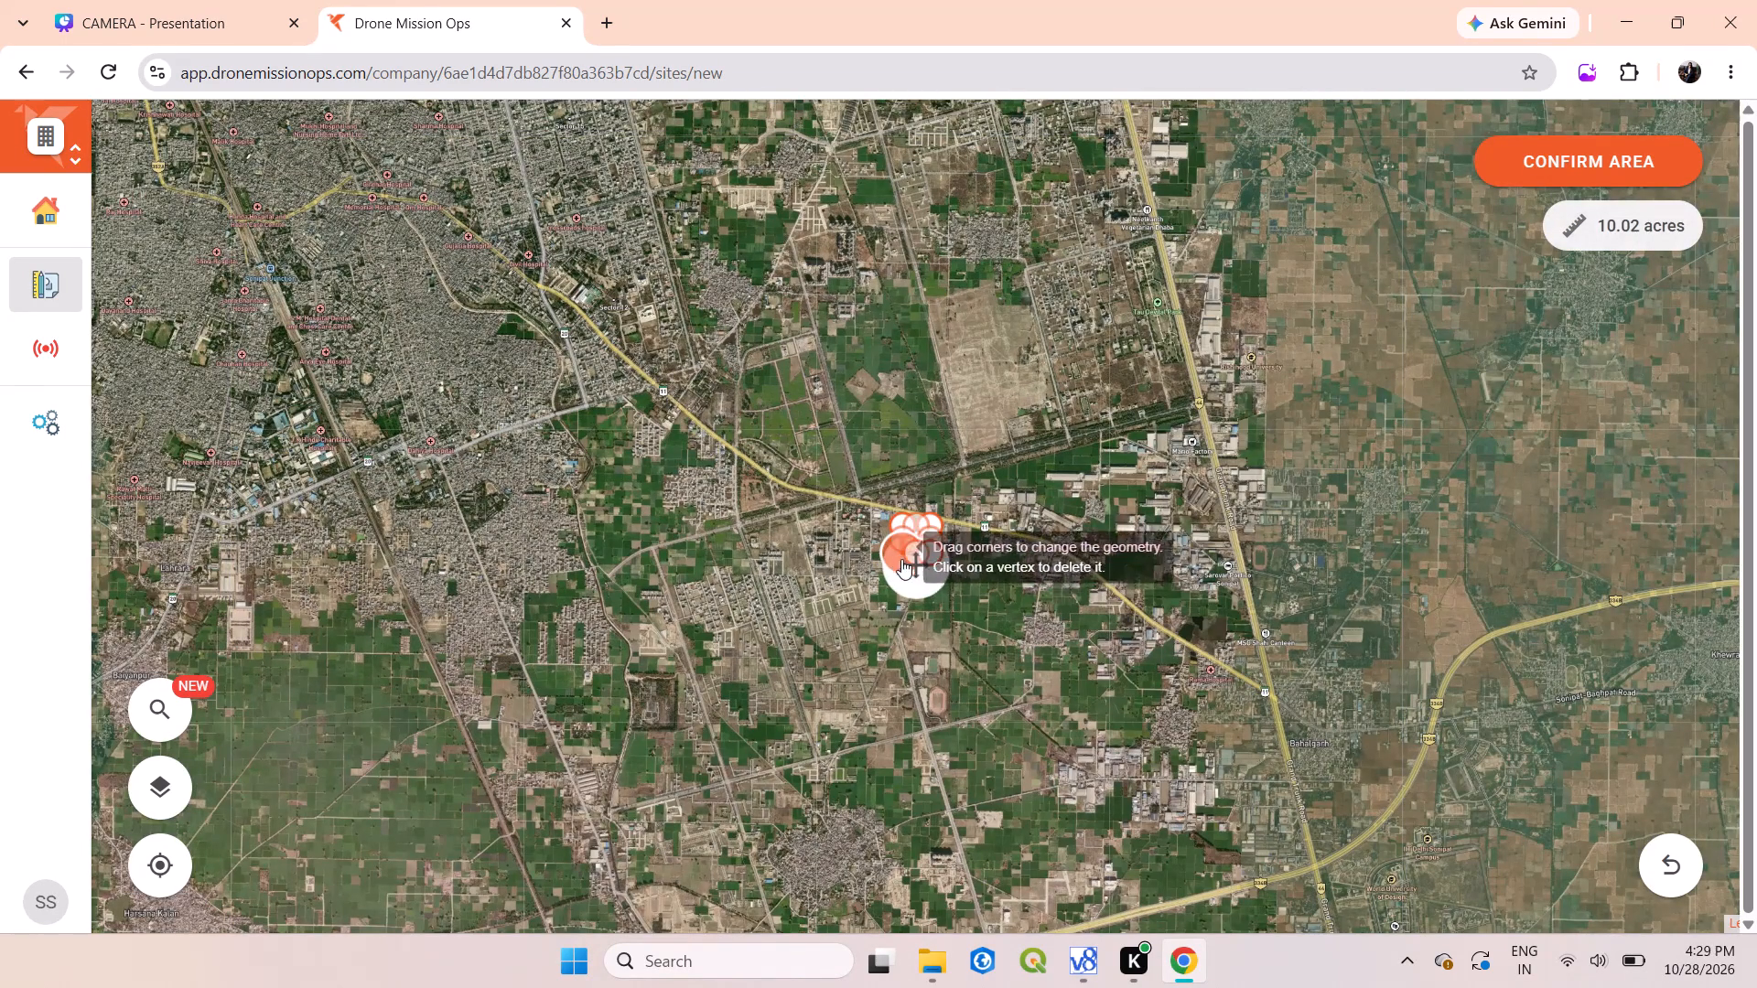
drag(921, 579, 297, 371)
middle_drag(308, 376, 314, 381)
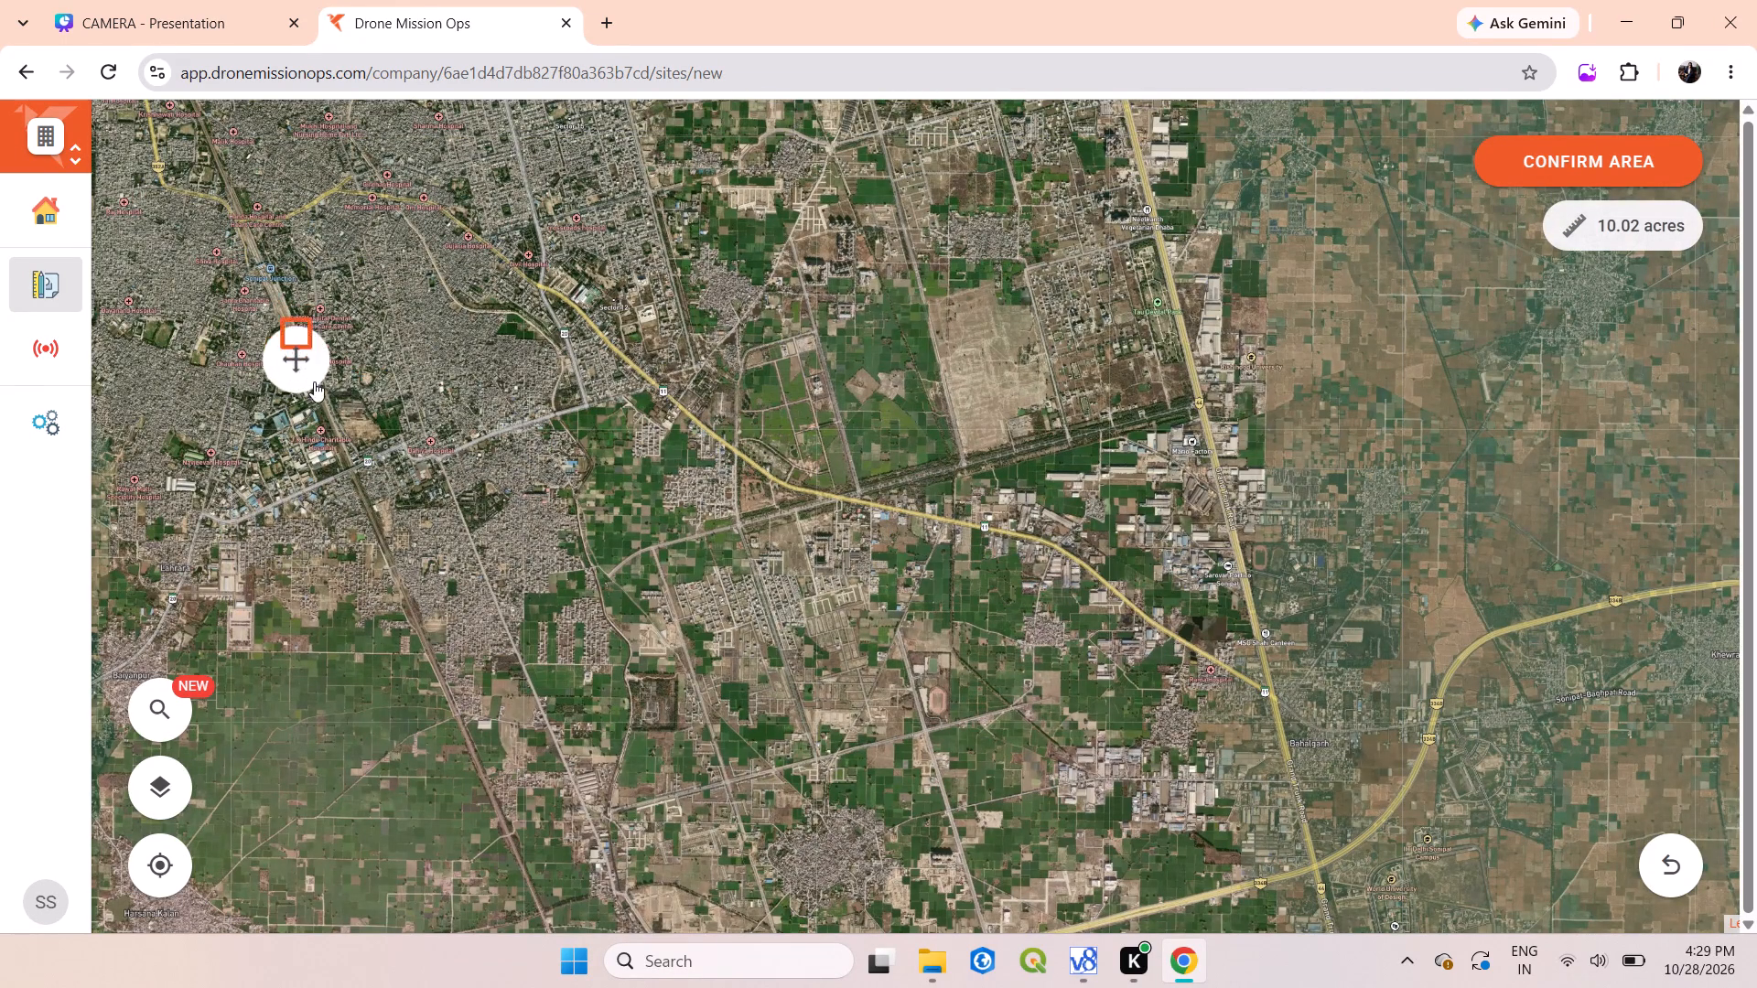
middle_drag(314, 381, 693, 603)
middle_drag(253, 290, 727, 576)
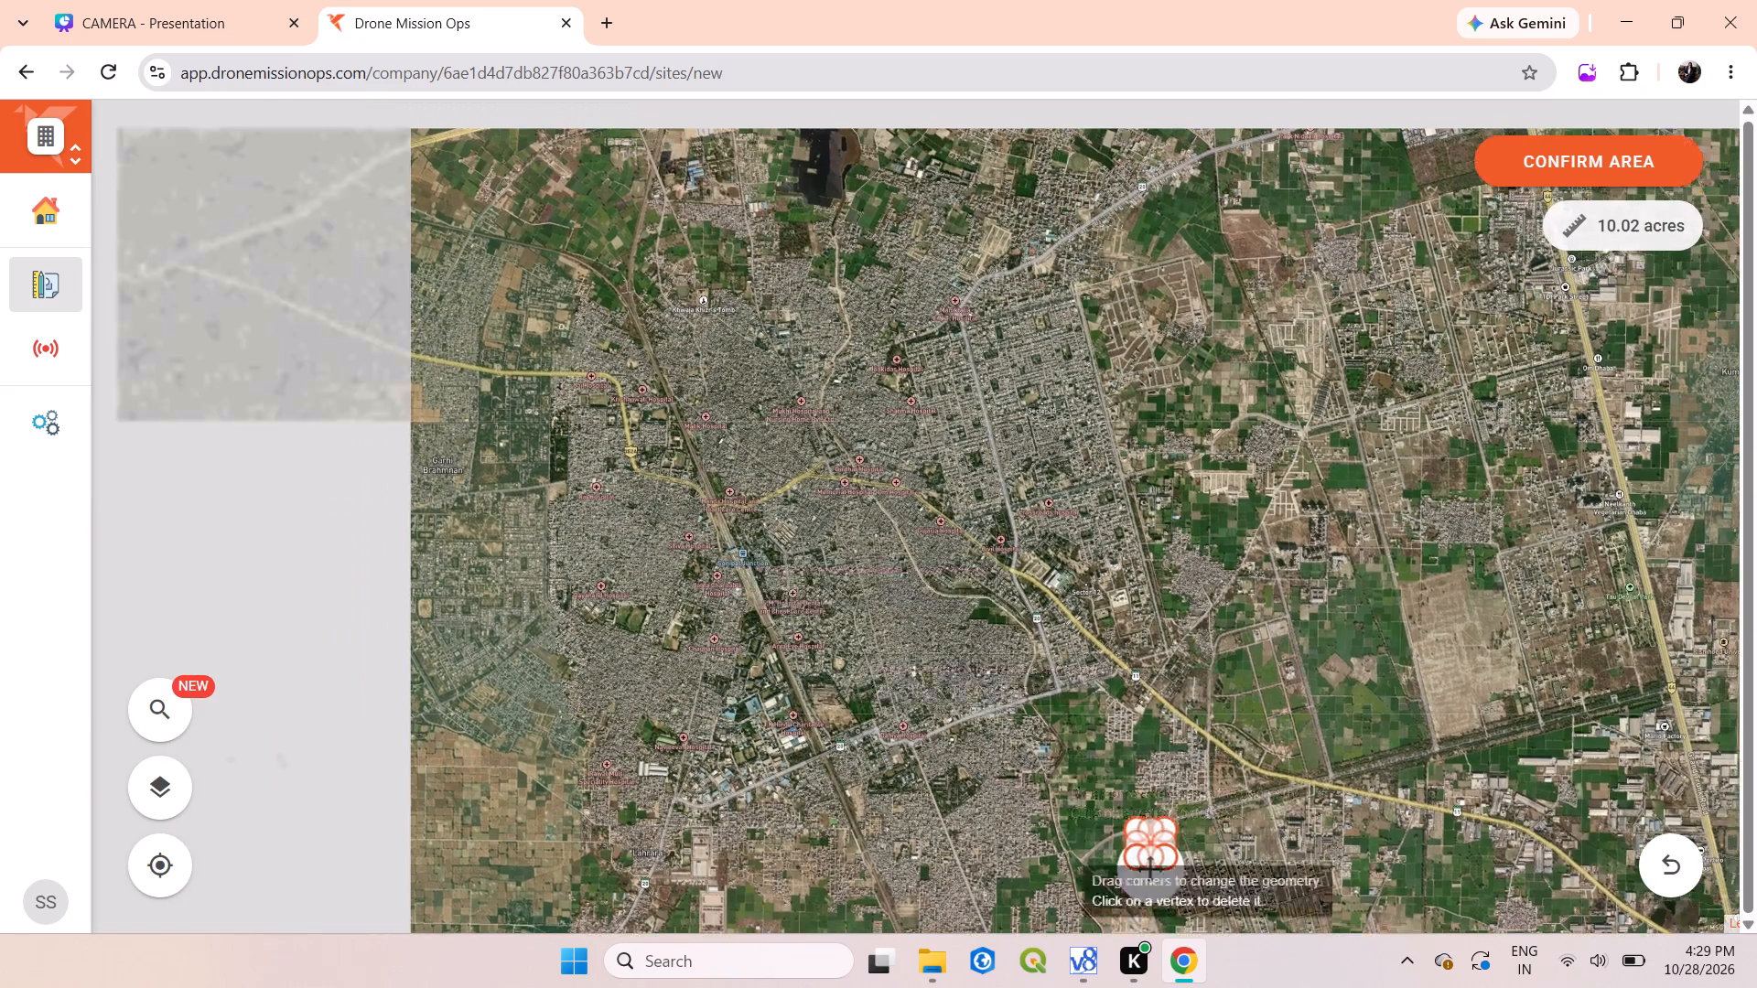
drag(1147, 884, 748, 528)
Stretch the square's corners and edges into a seven-sided area of about 1,589 acres around central Sonipat.
scroll(749, 489, up, 2)
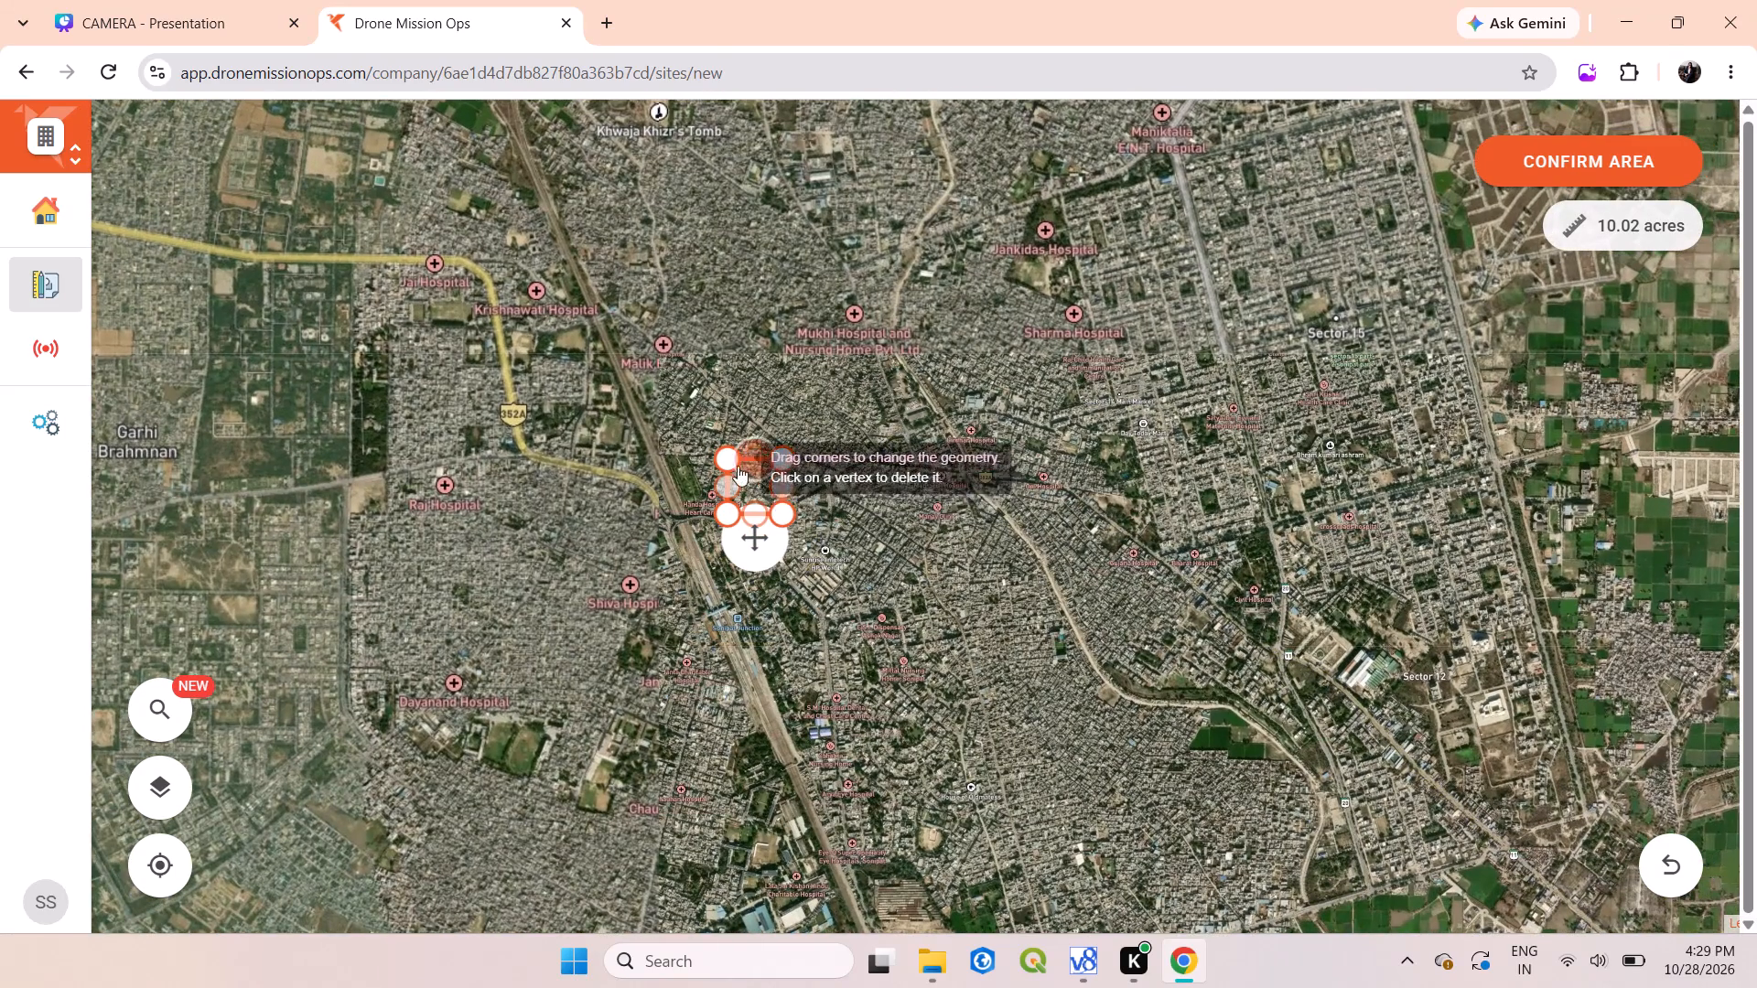
drag(729, 456, 367, 261)
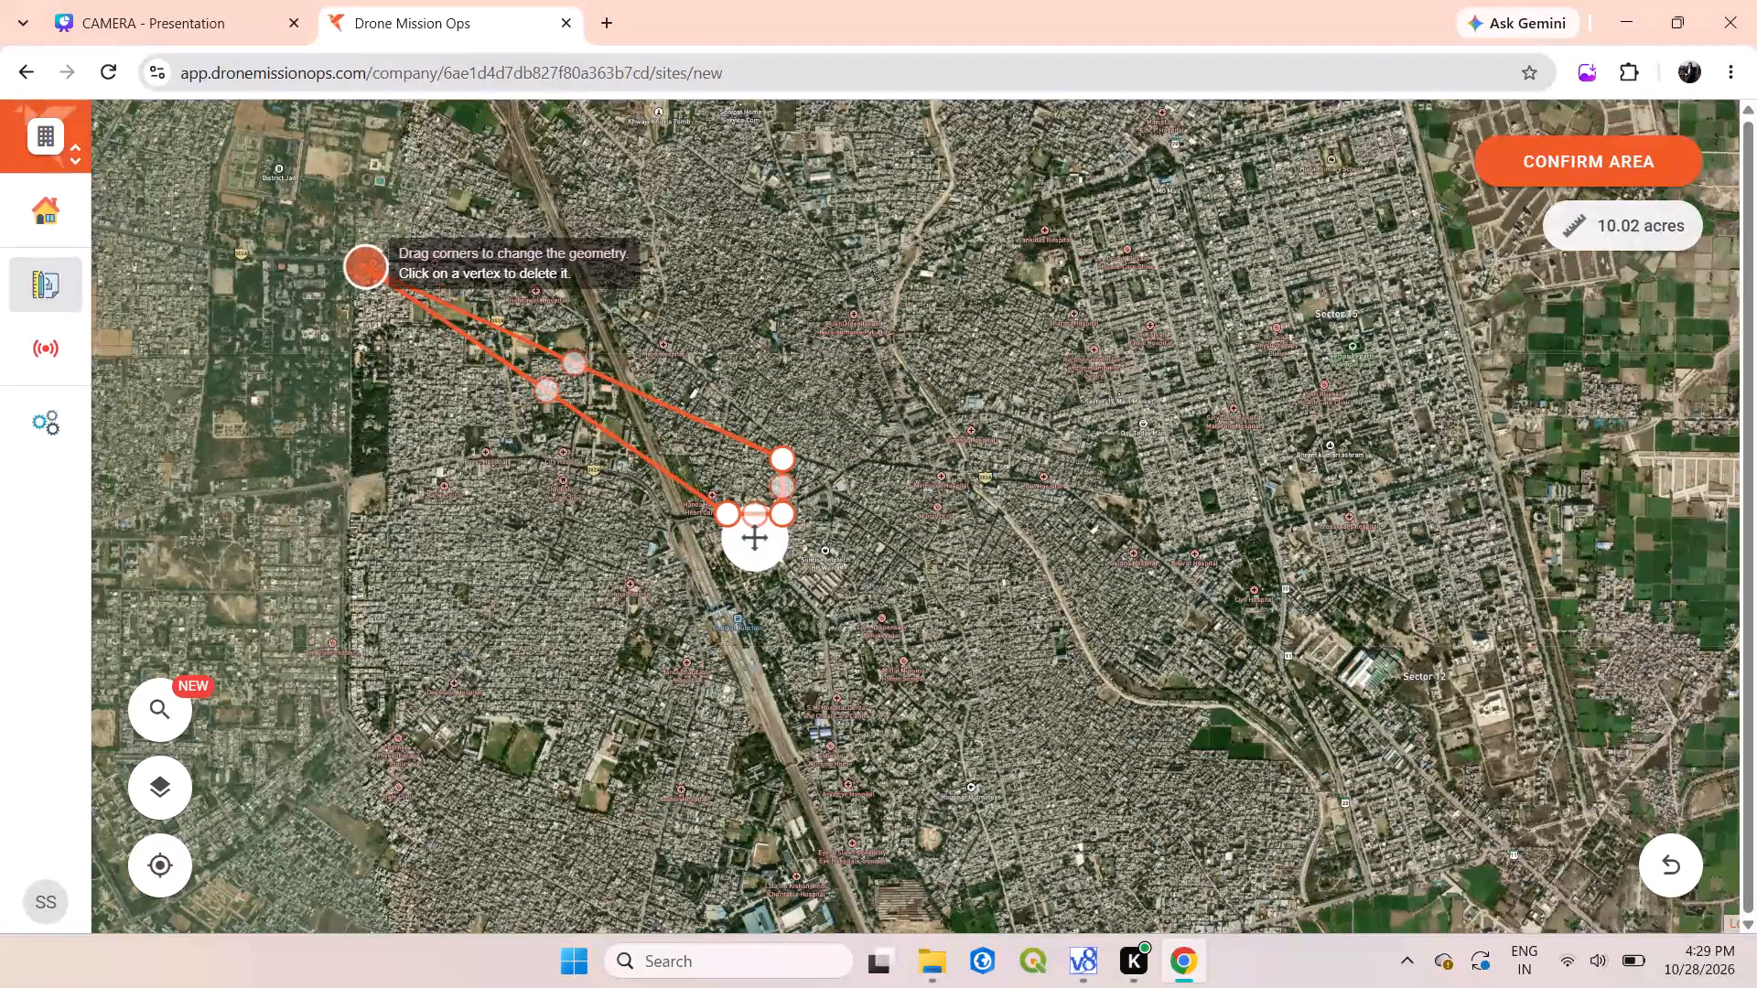
drag(367, 261, 368, 261)
drag(586, 374, 612, 156)
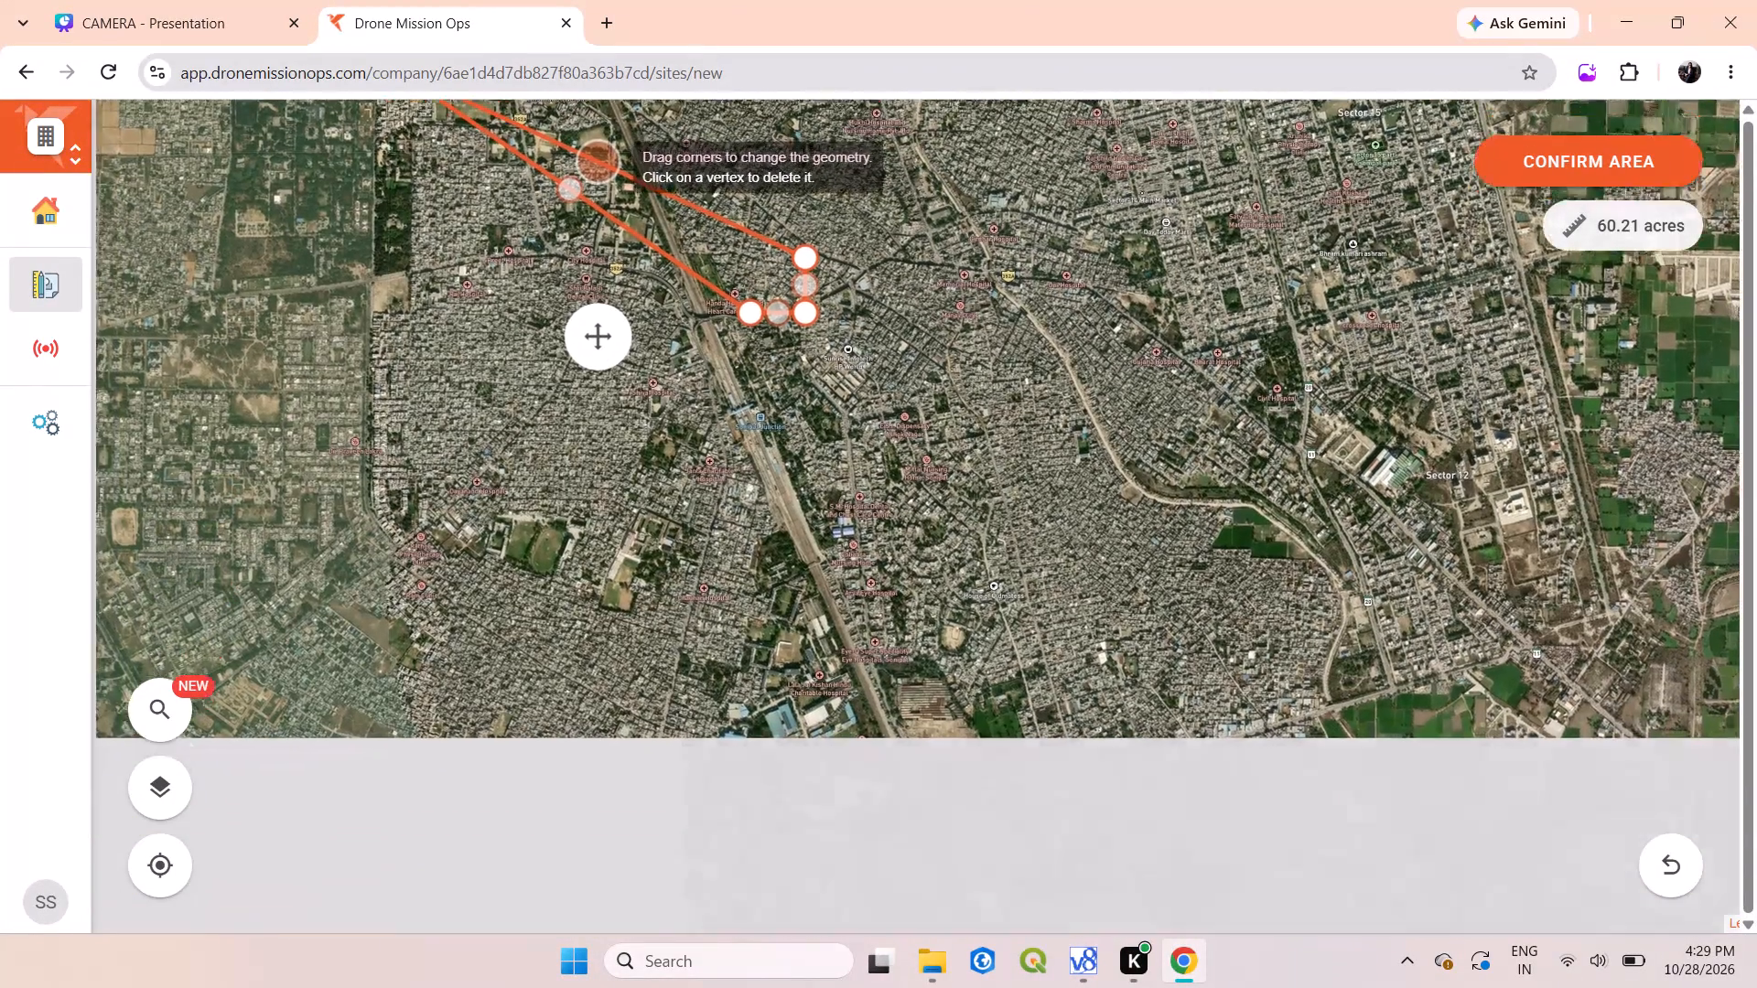
drag(612, 156, 614, 601)
drag(609, 594, 631, 380)
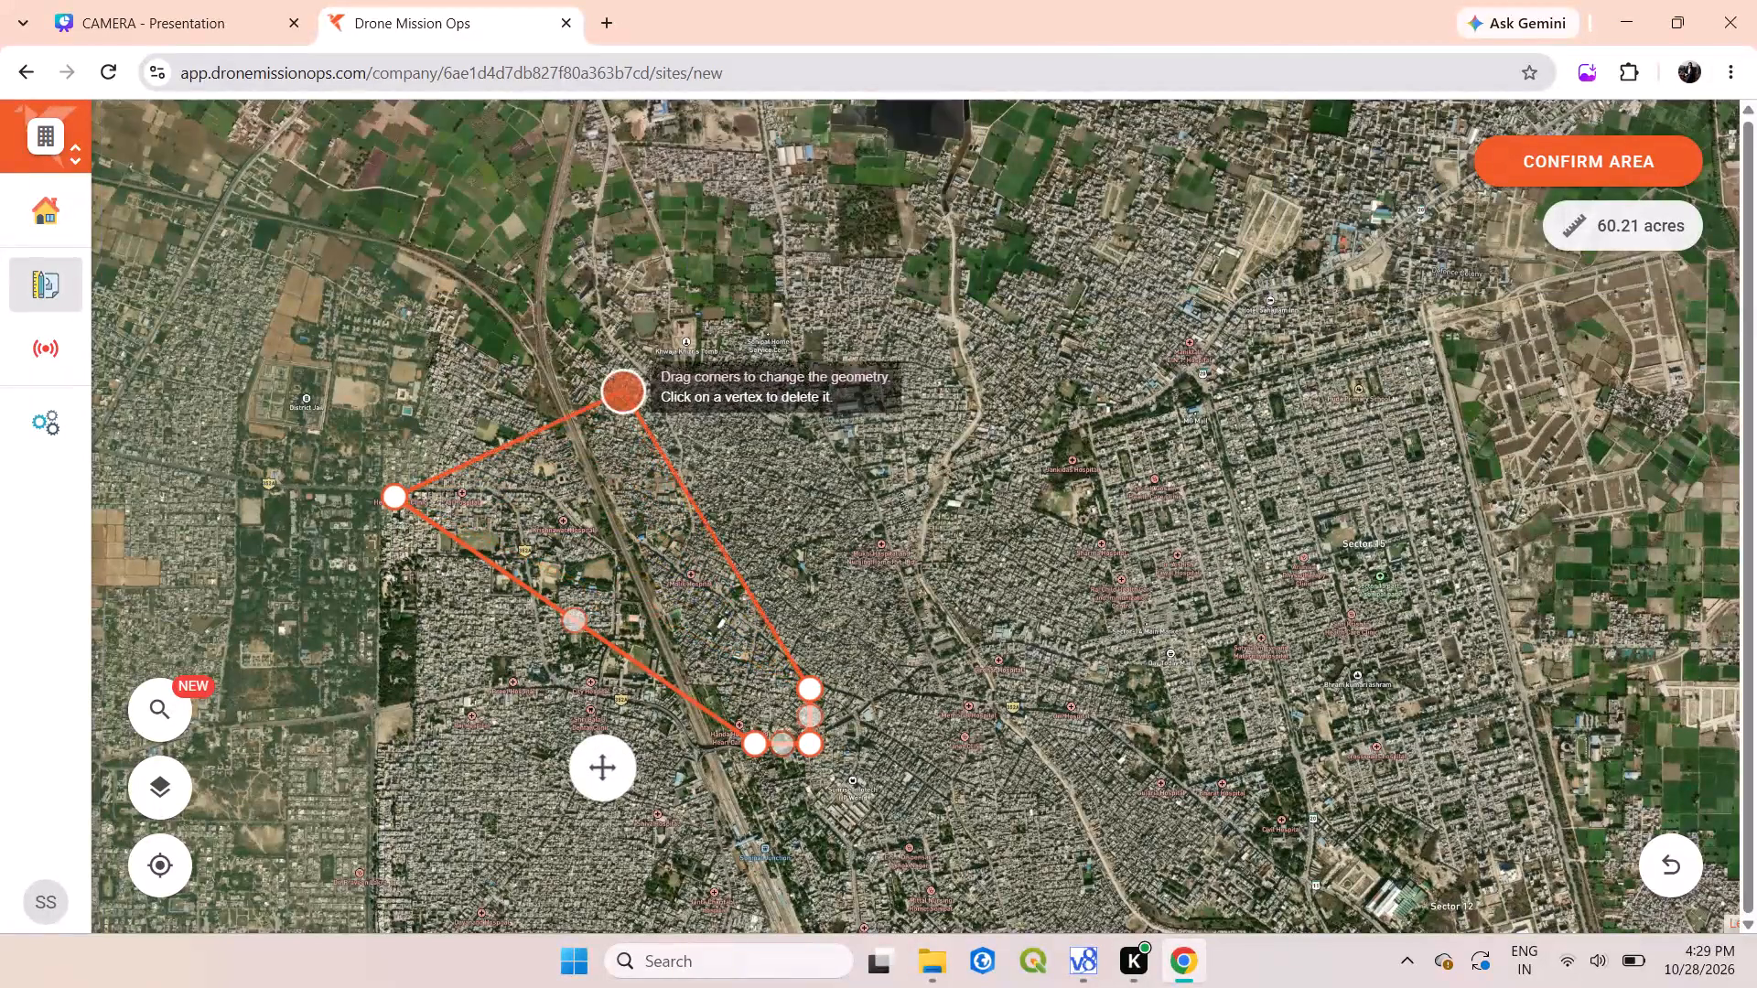
drag(631, 380, 652, 325)
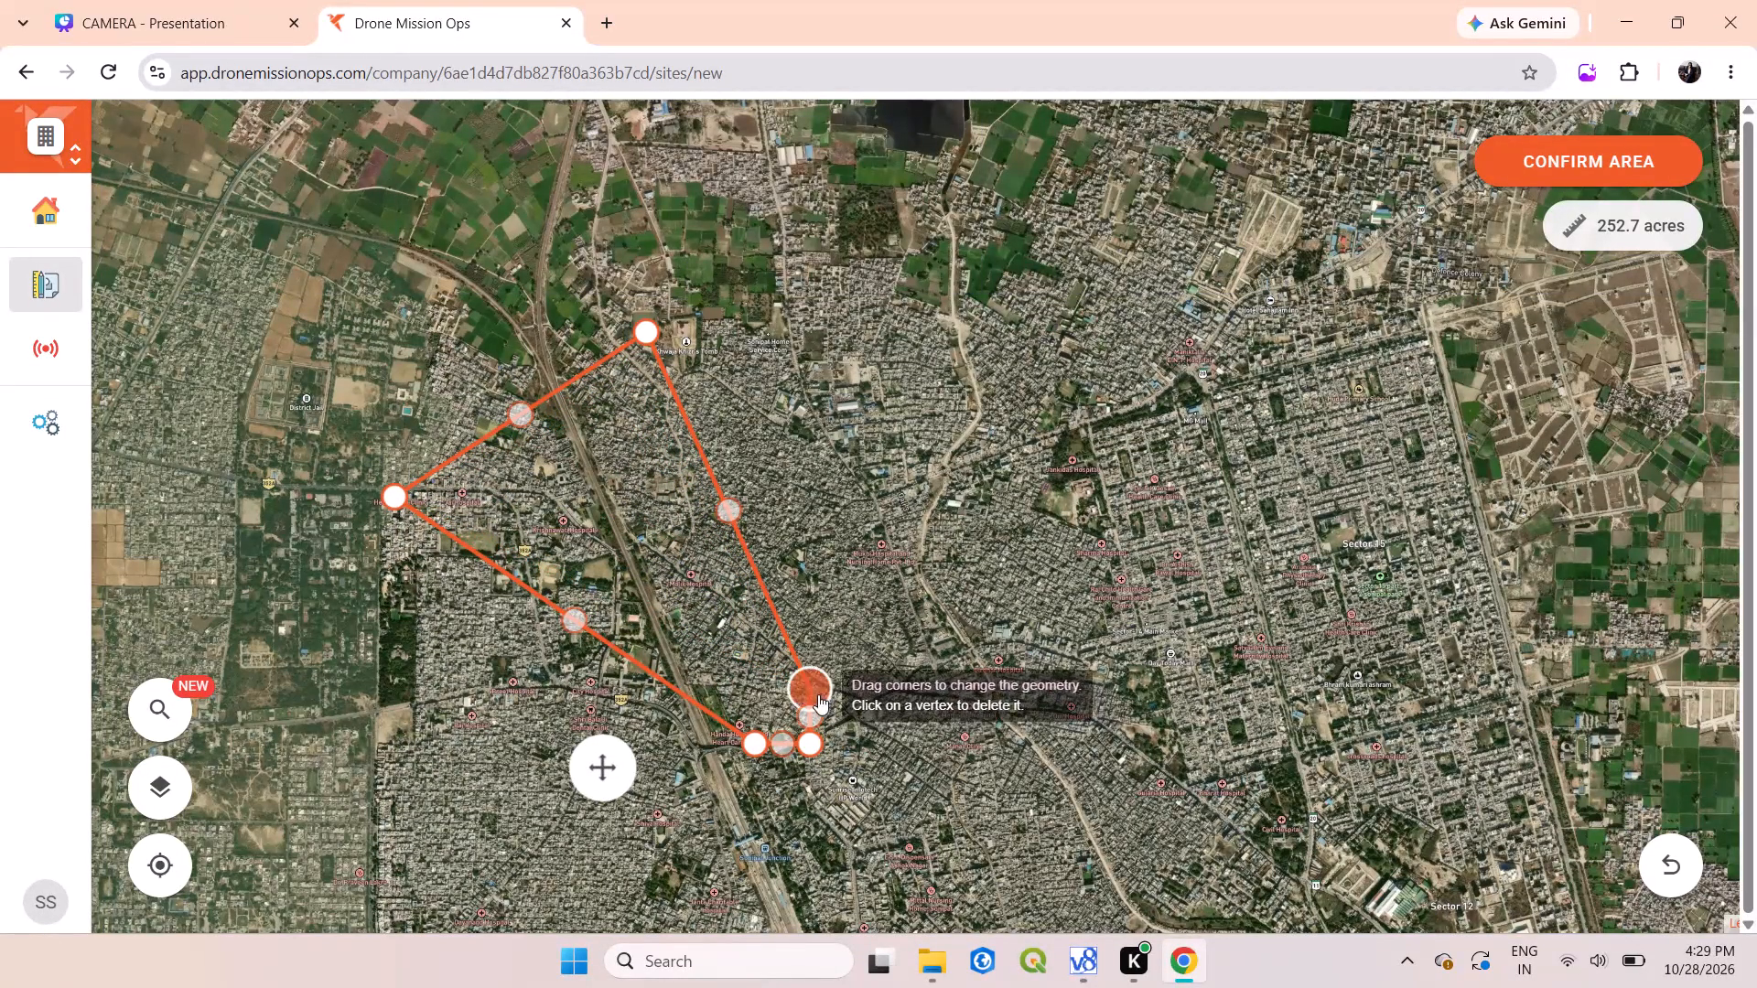
drag(817, 694, 1100, 313)
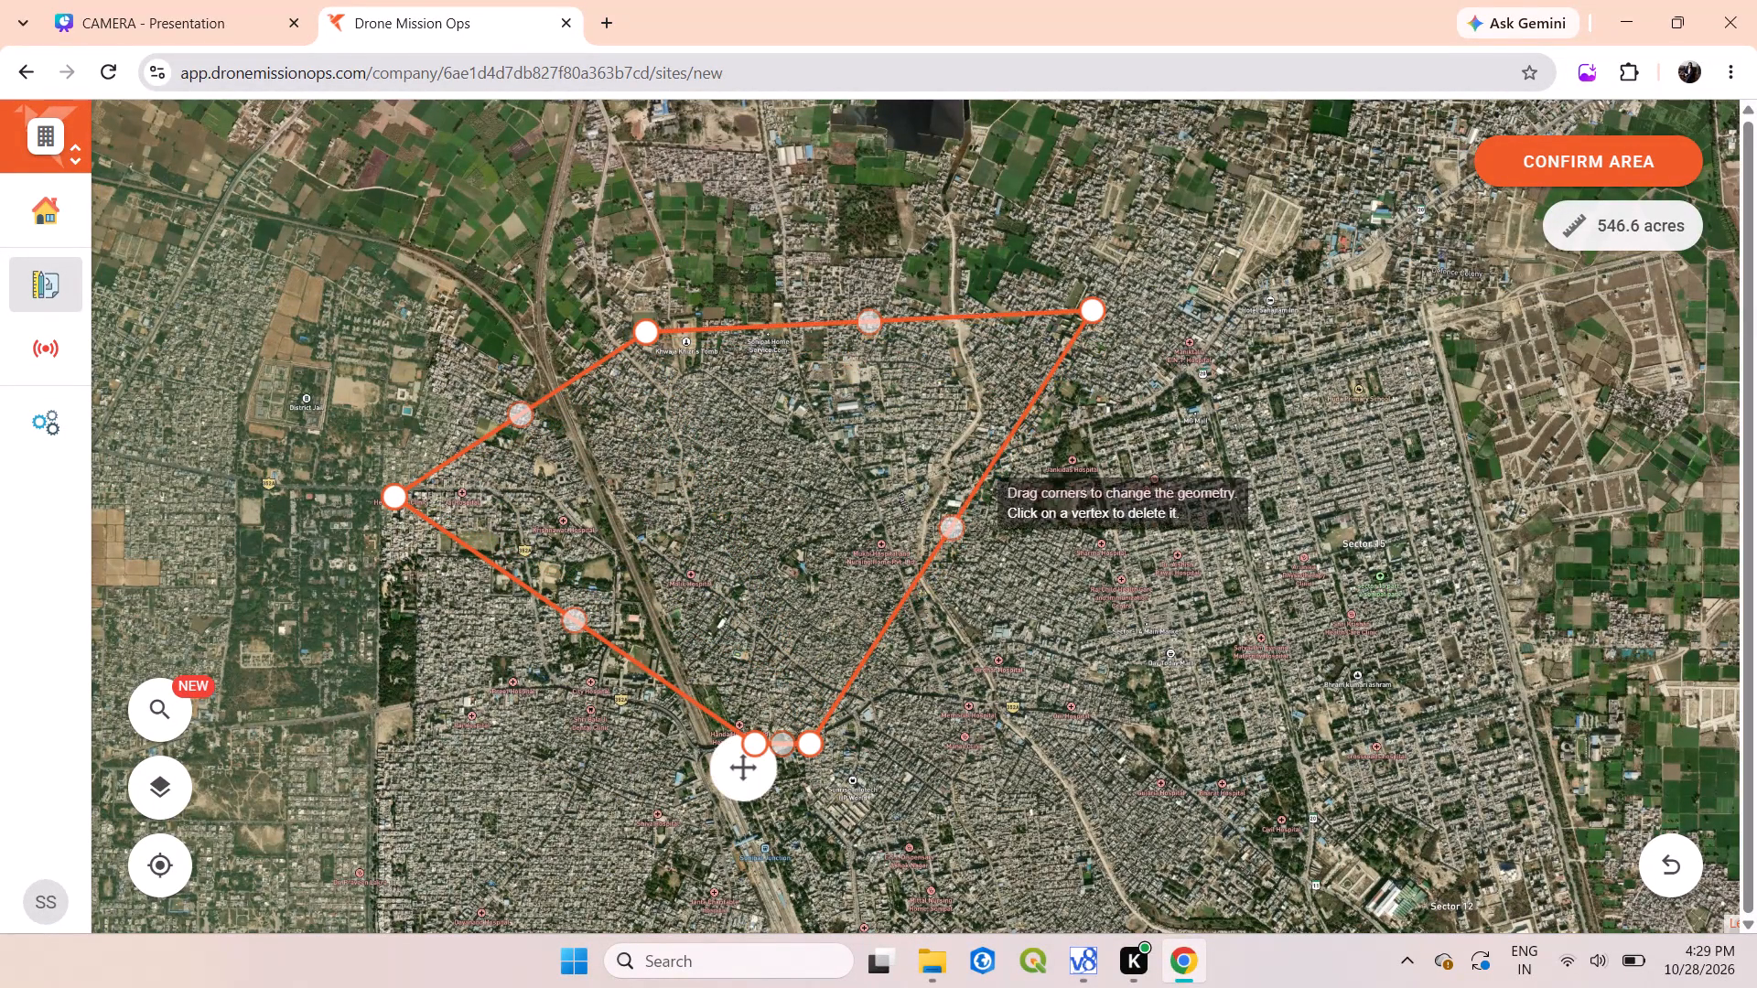
drag(951, 529, 1443, 545)
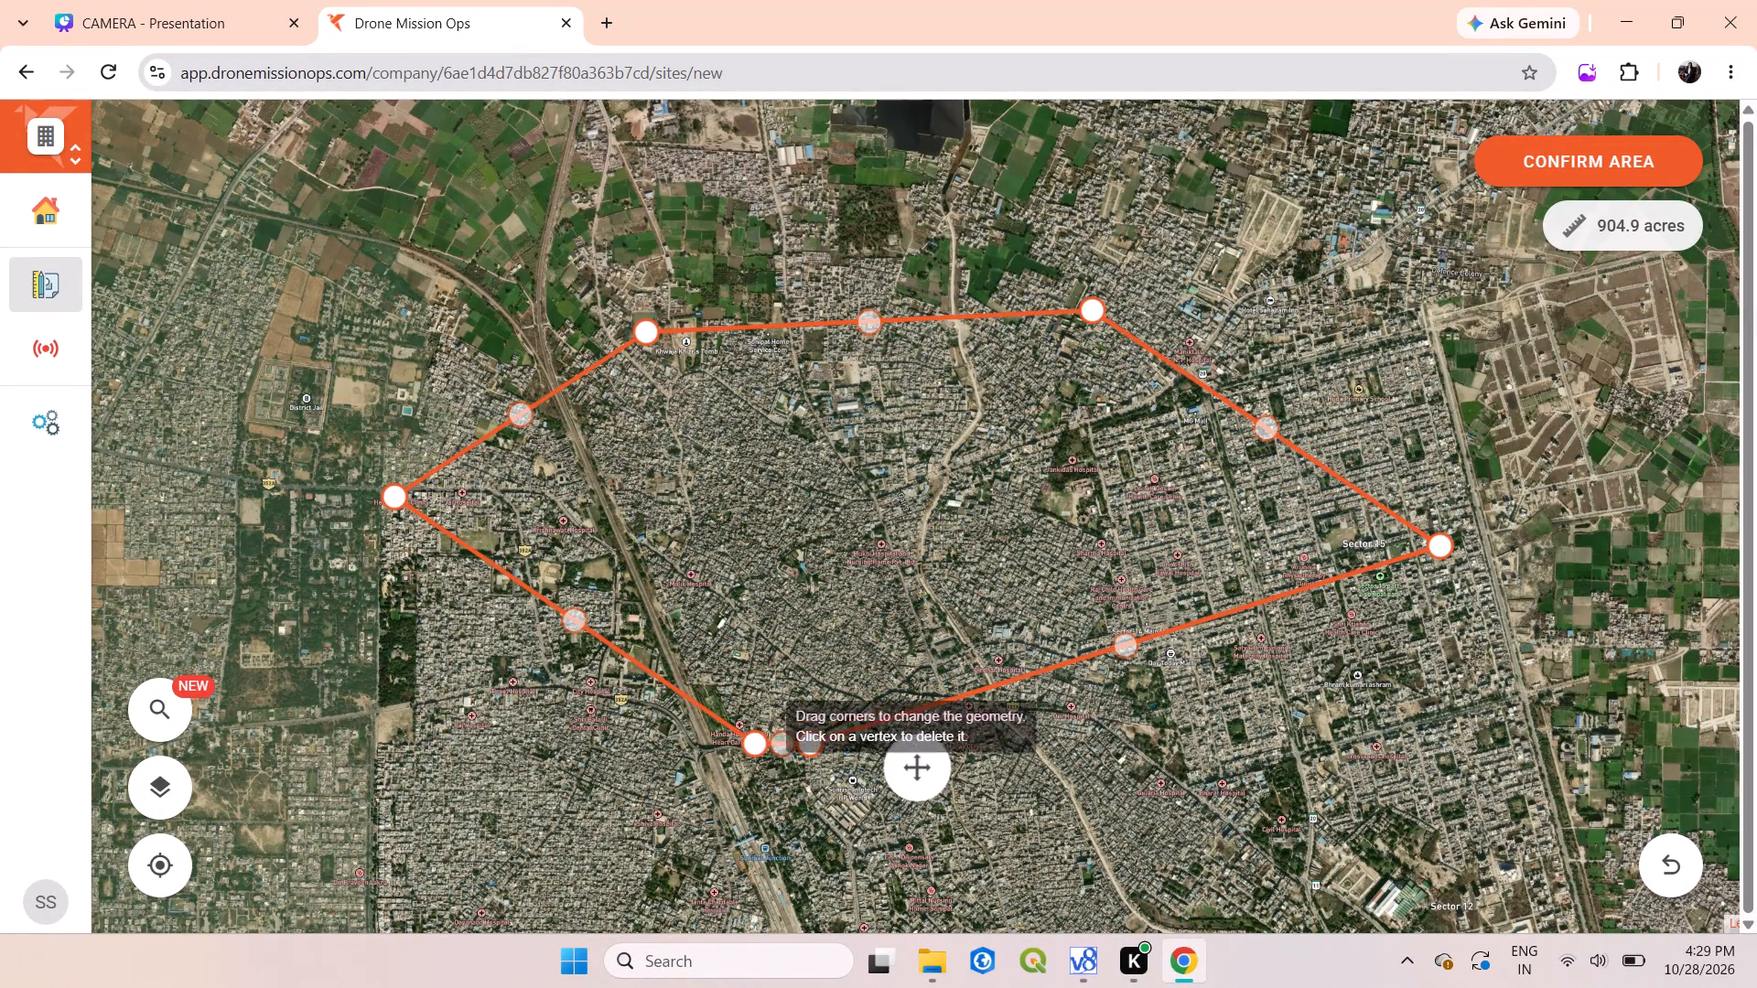
drag(805, 744, 1354, 818)
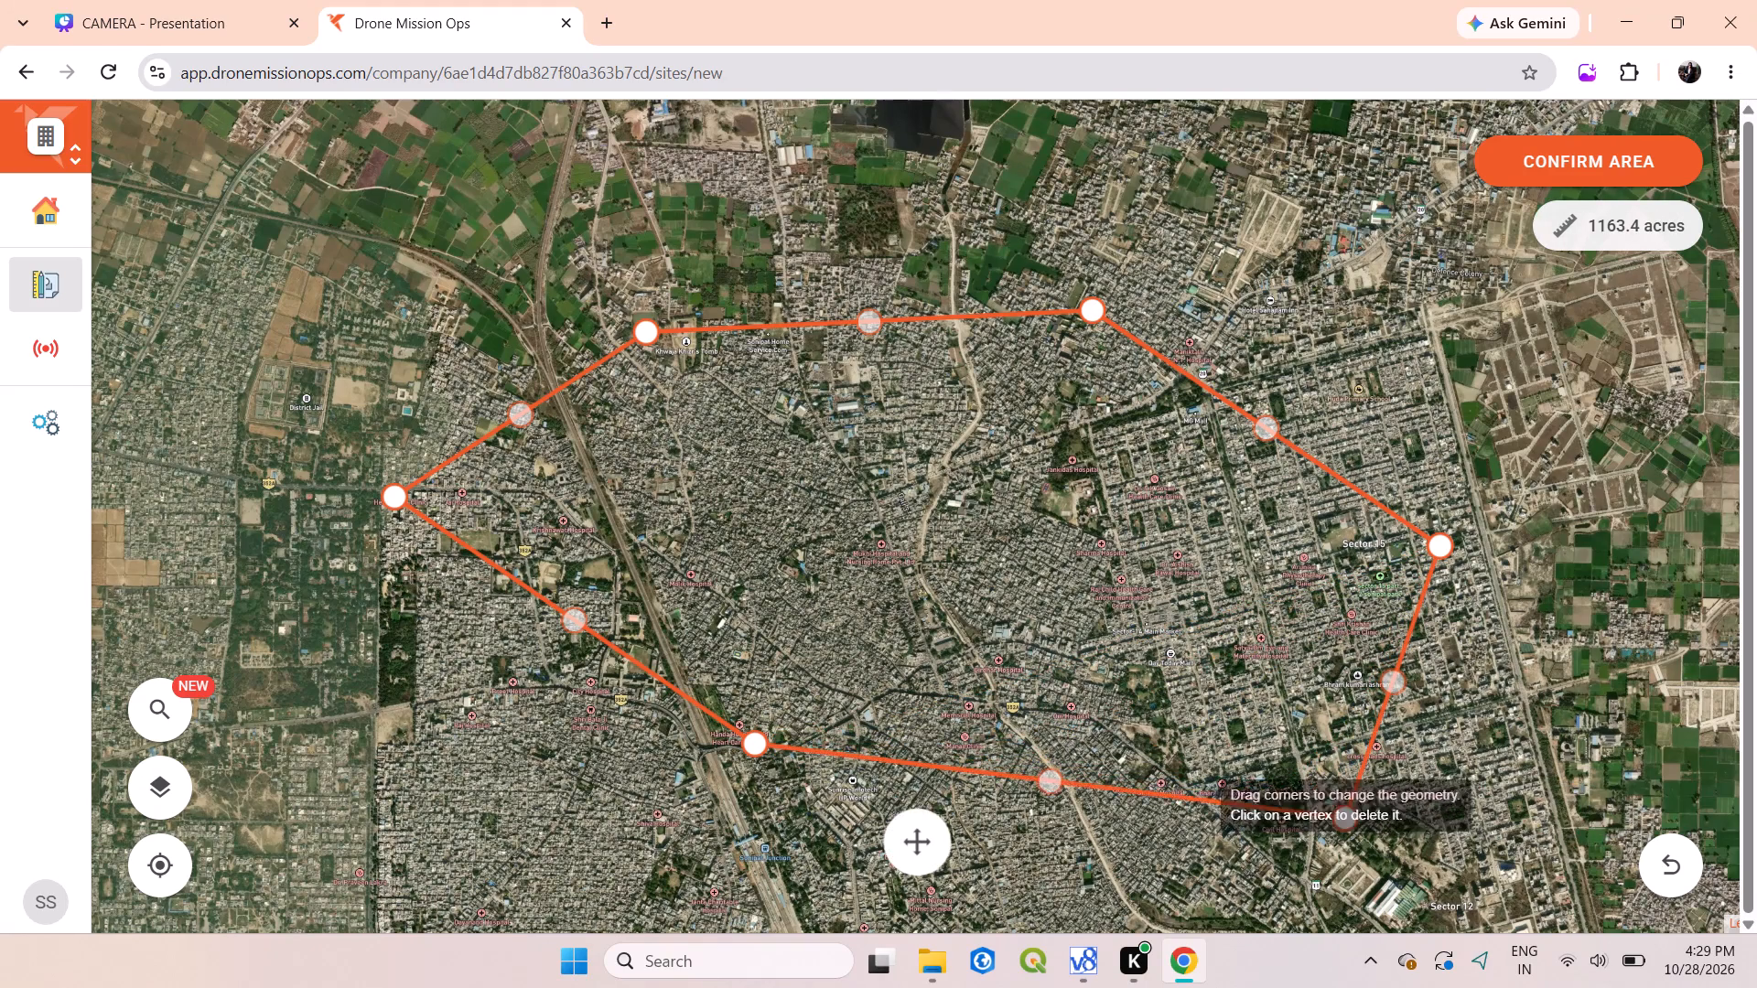
drag(756, 754, 663, 912)
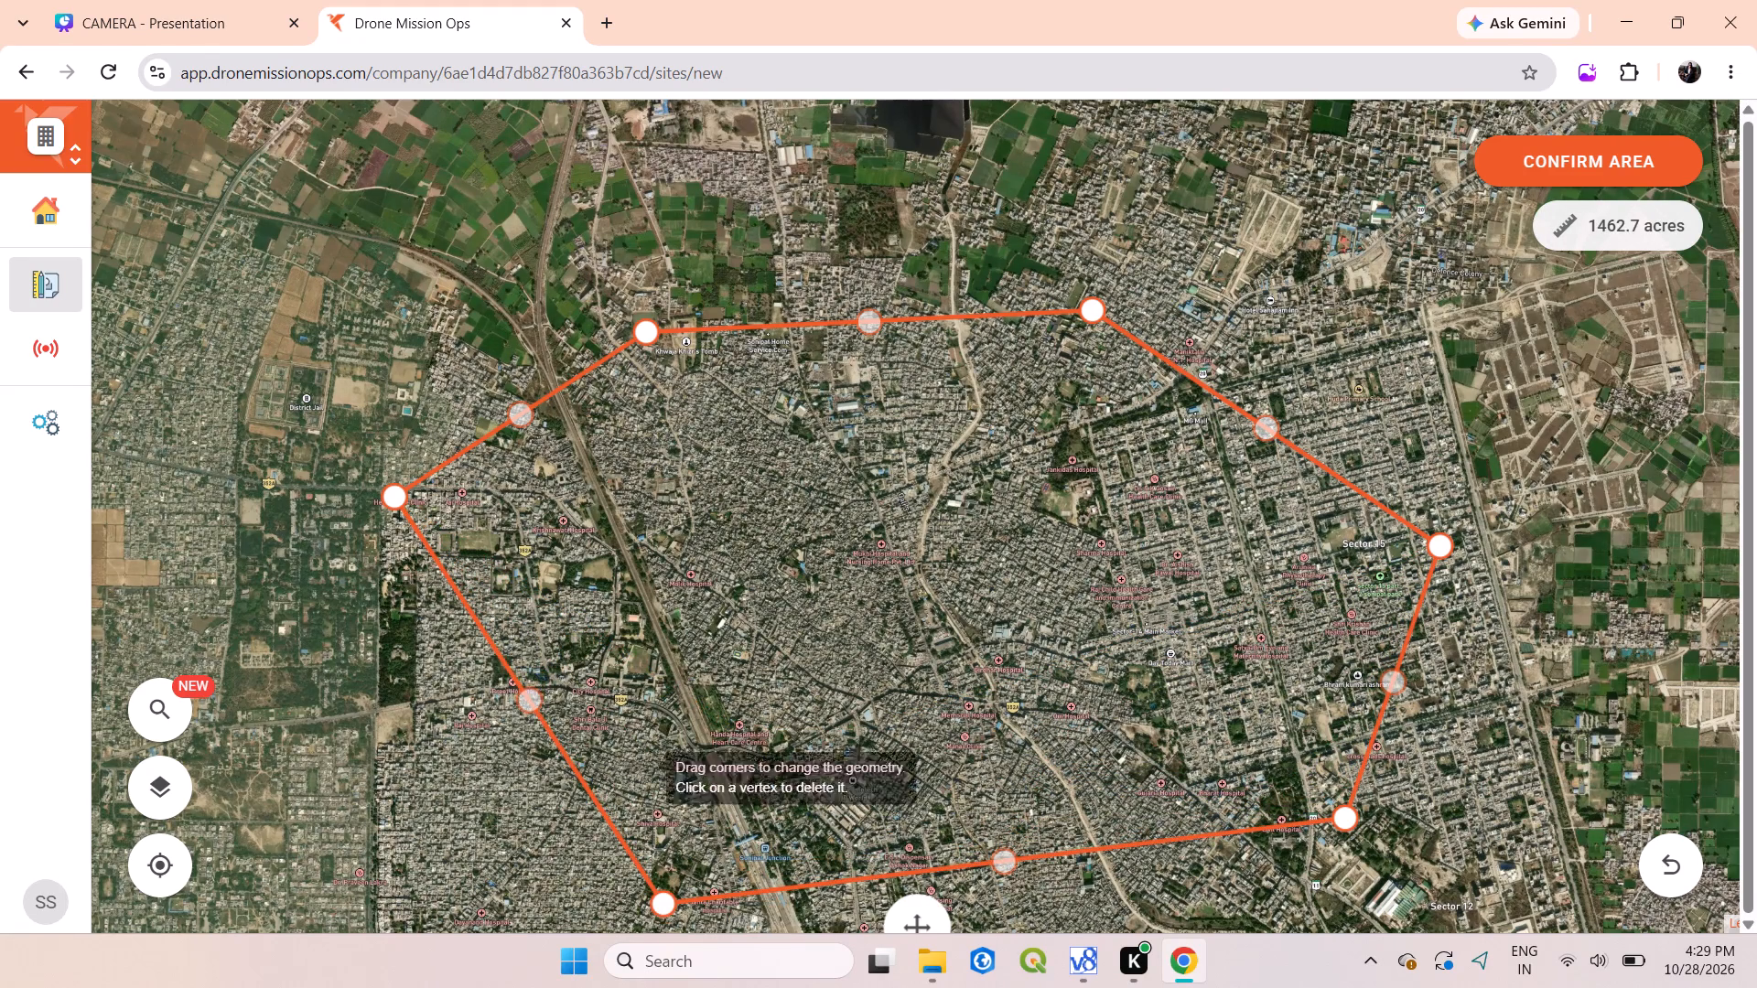
drag(532, 703, 415, 793)
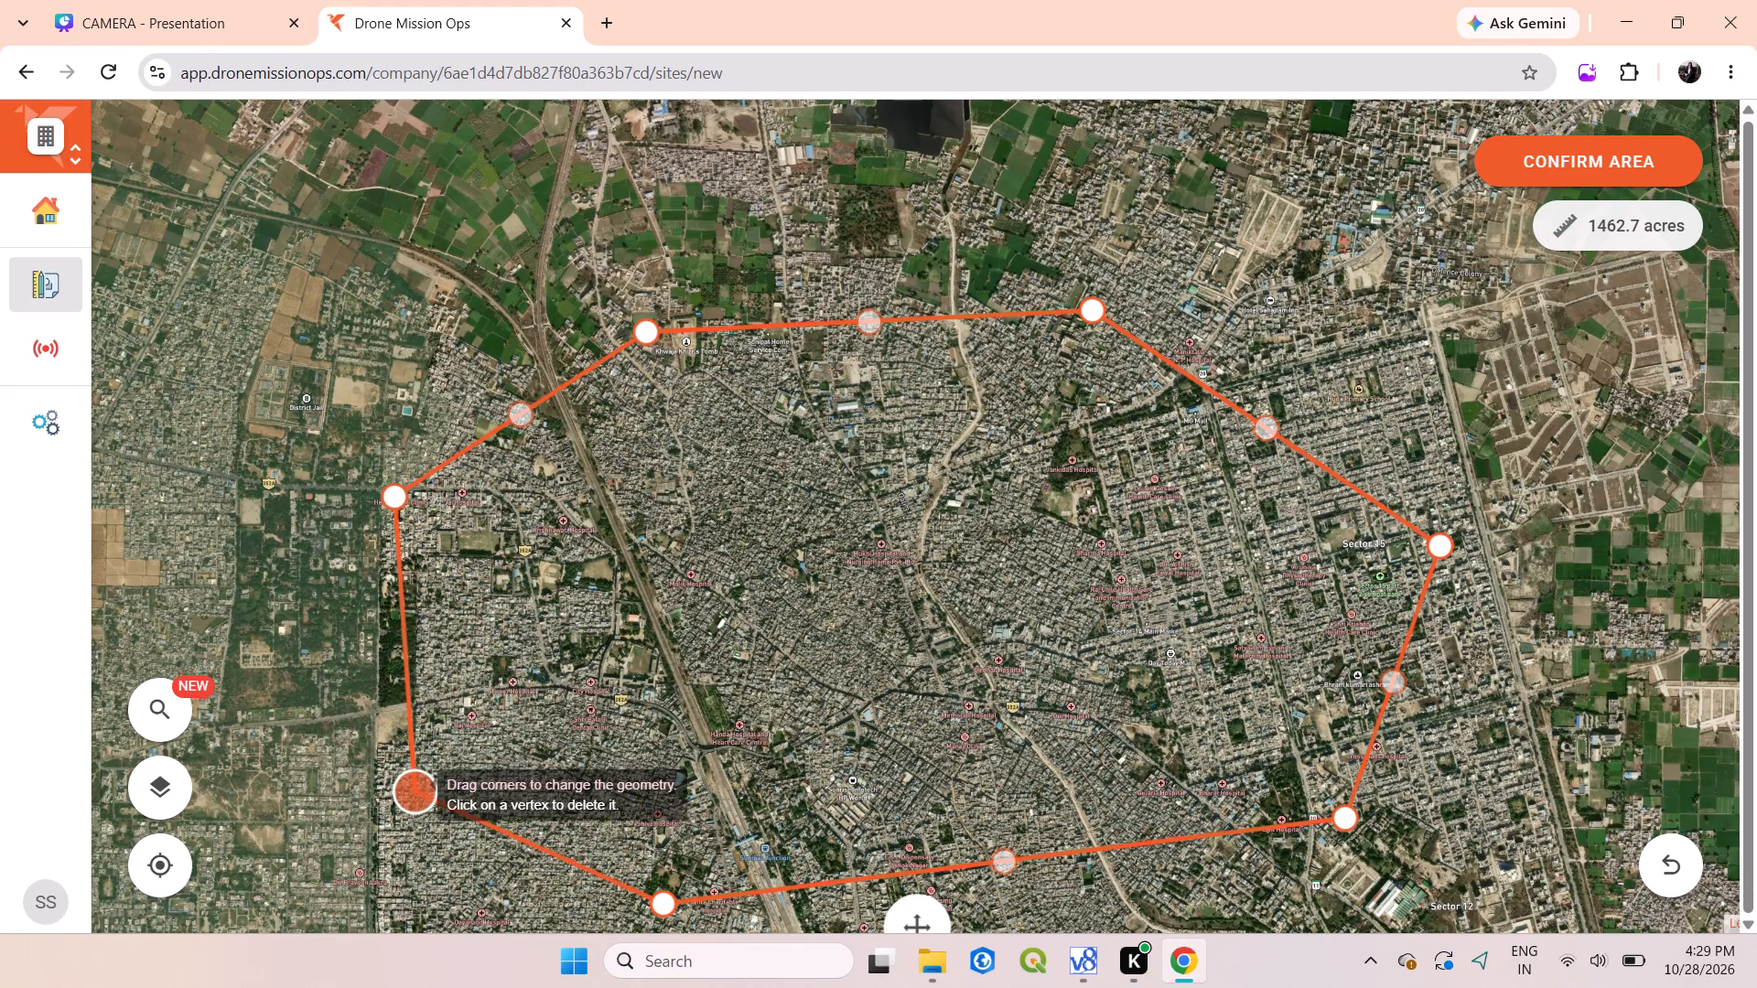
drag(415, 793, 423, 825)
Extend the area's southern and southwestern boundary outward with extra vertices, enlarging it to about 2,124 acres.
scroll(587, 644, down, 1)
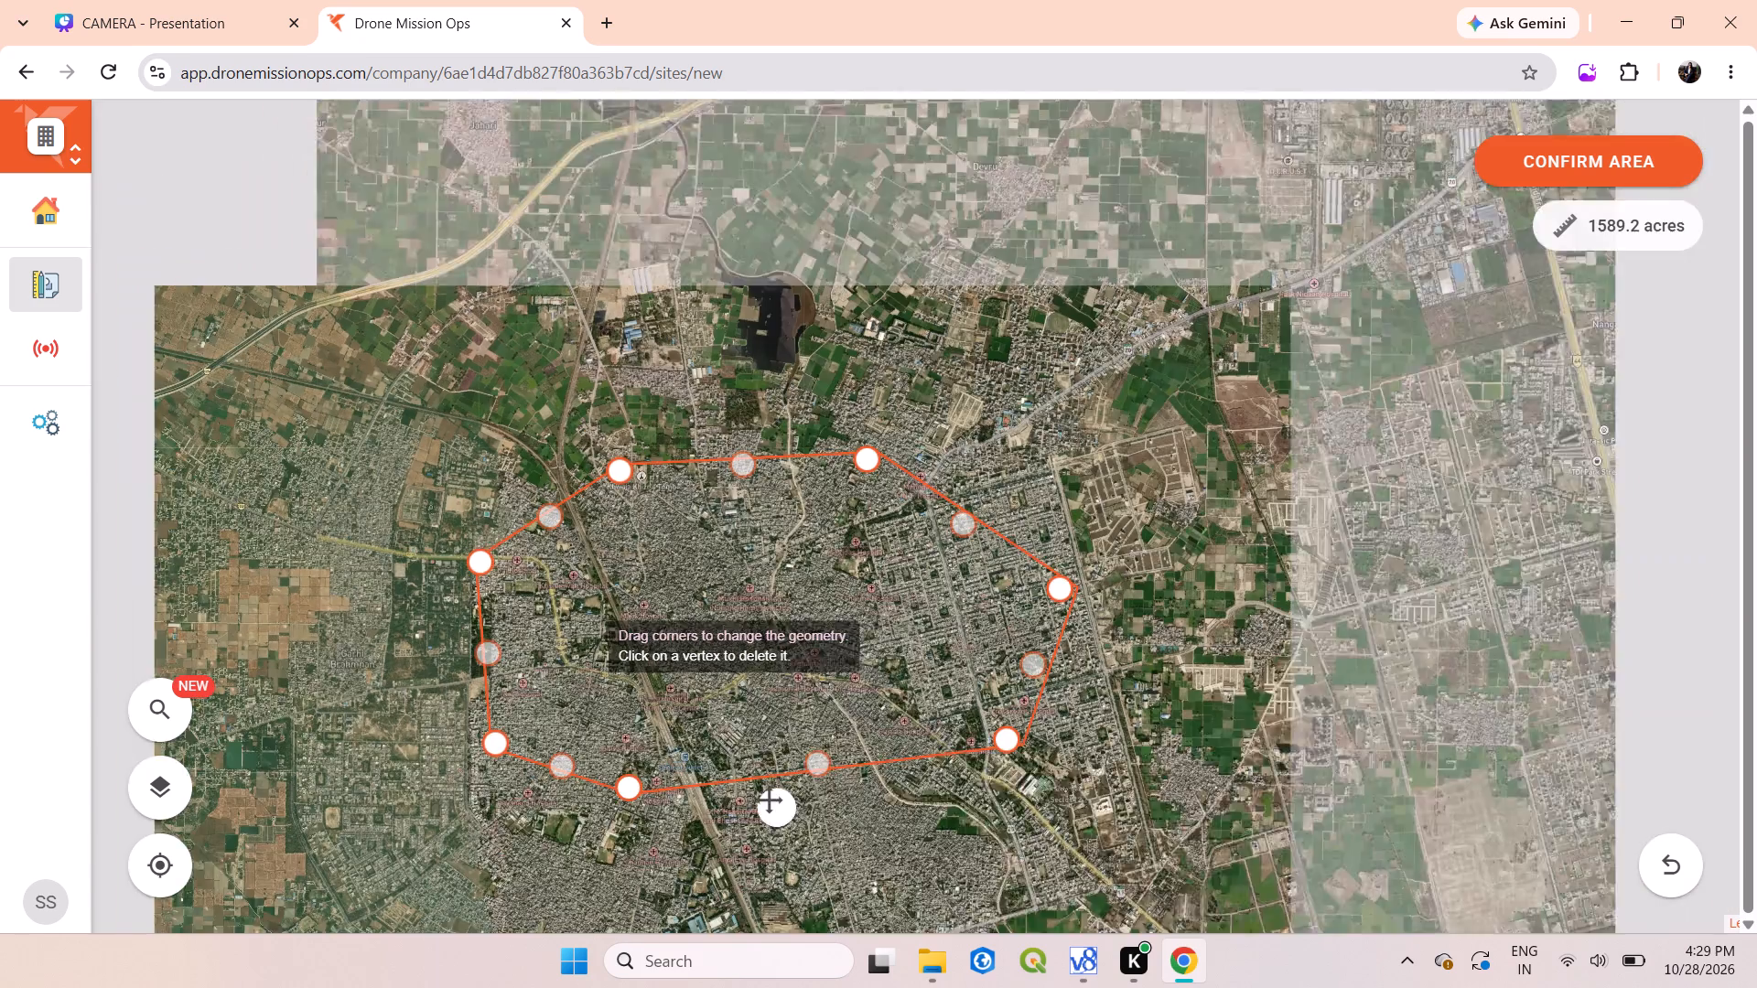
drag(563, 760, 555, 804)
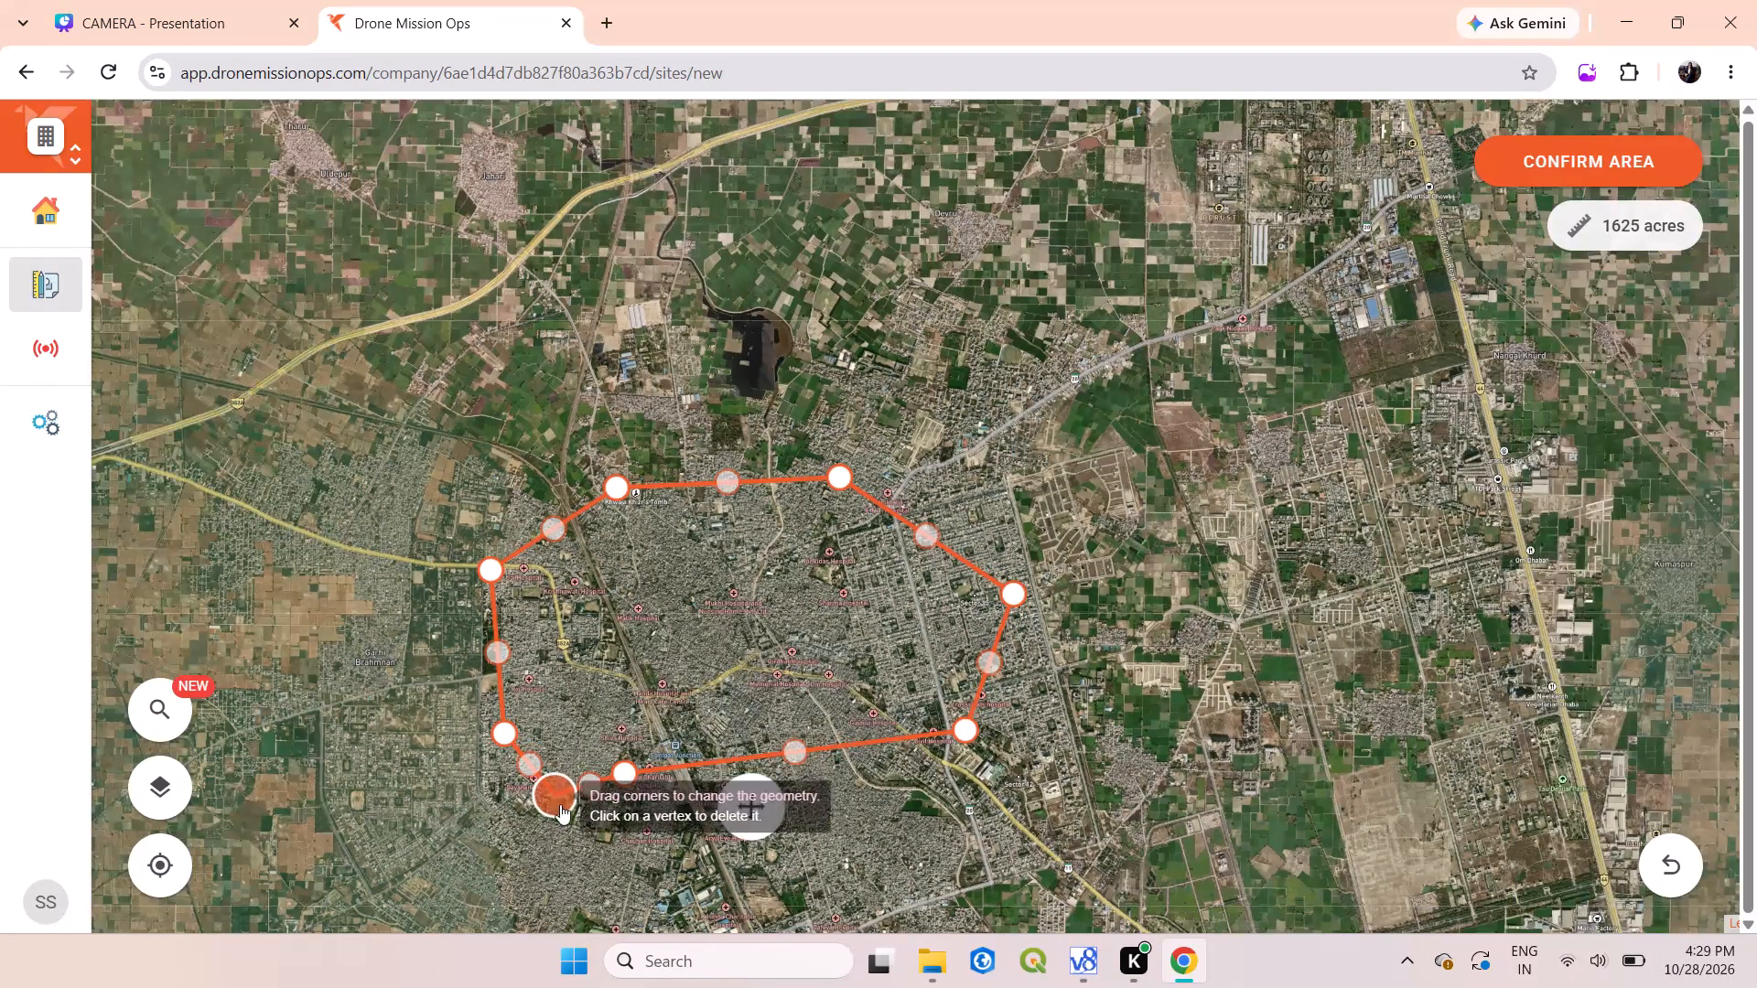
drag(587, 787, 598, 829)
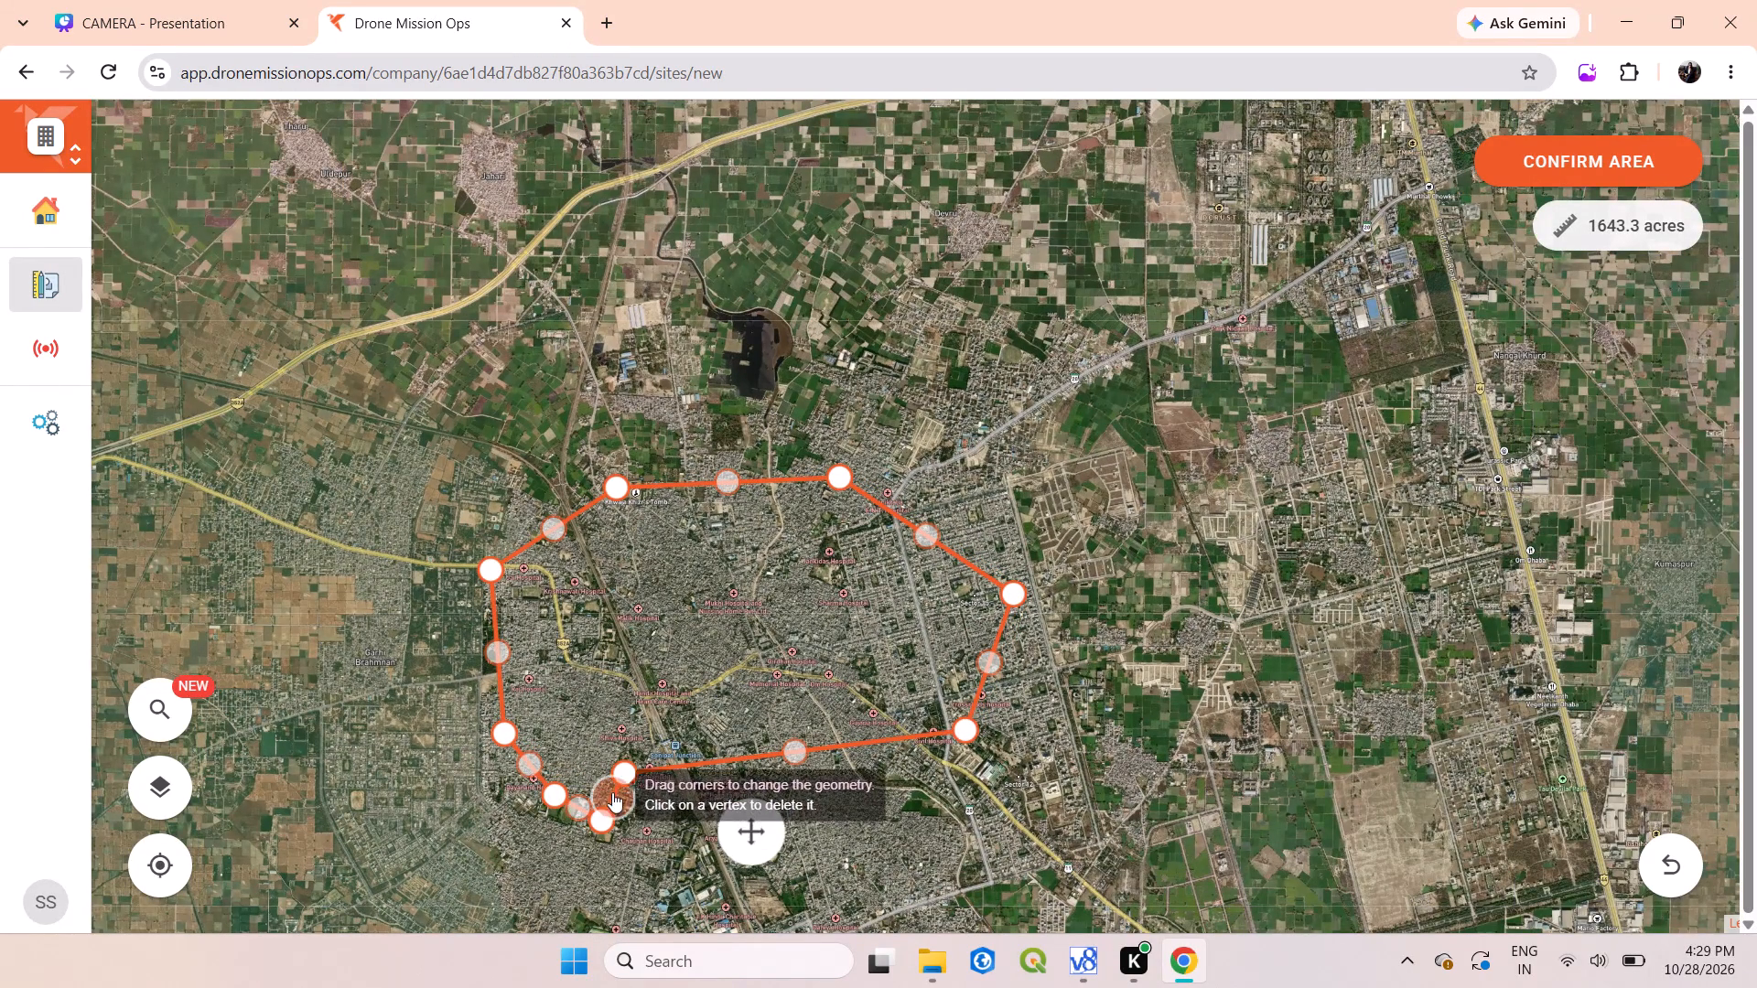
drag(617, 772, 868, 864)
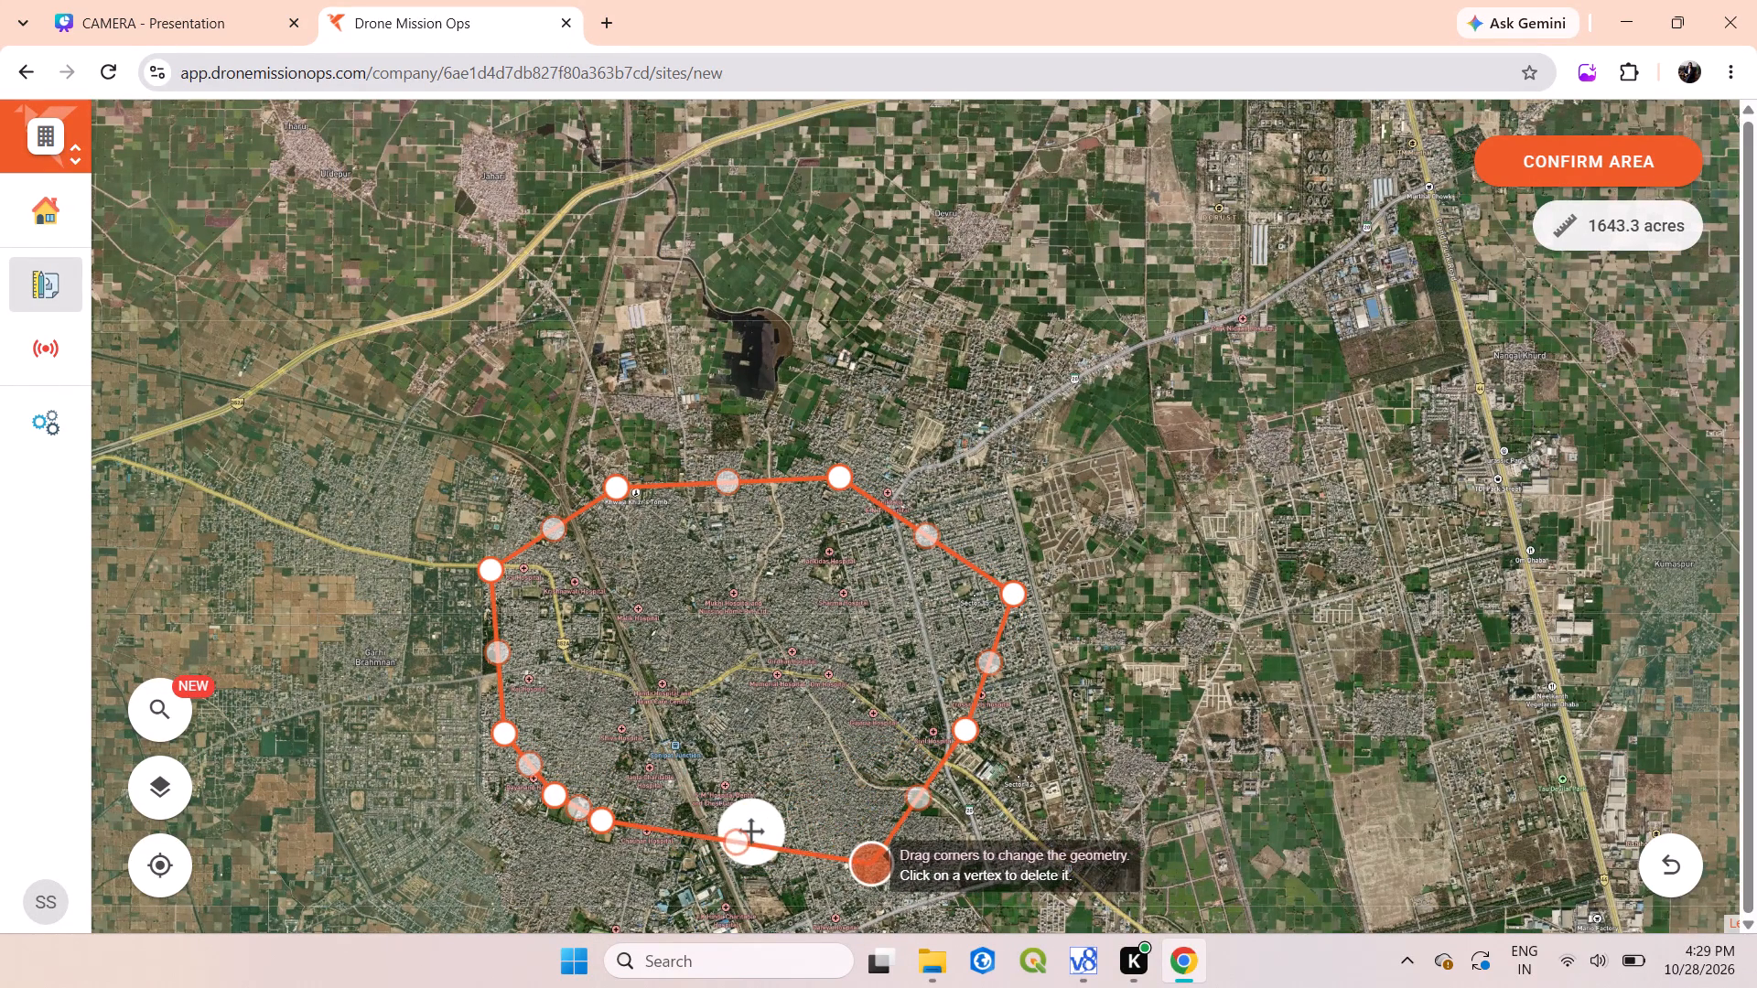
drag(868, 864, 869, 864)
drag(603, 832, 691, 863)
drag(550, 806, 554, 843)
drag(527, 784, 480, 791)
drag(496, 746, 492, 742)
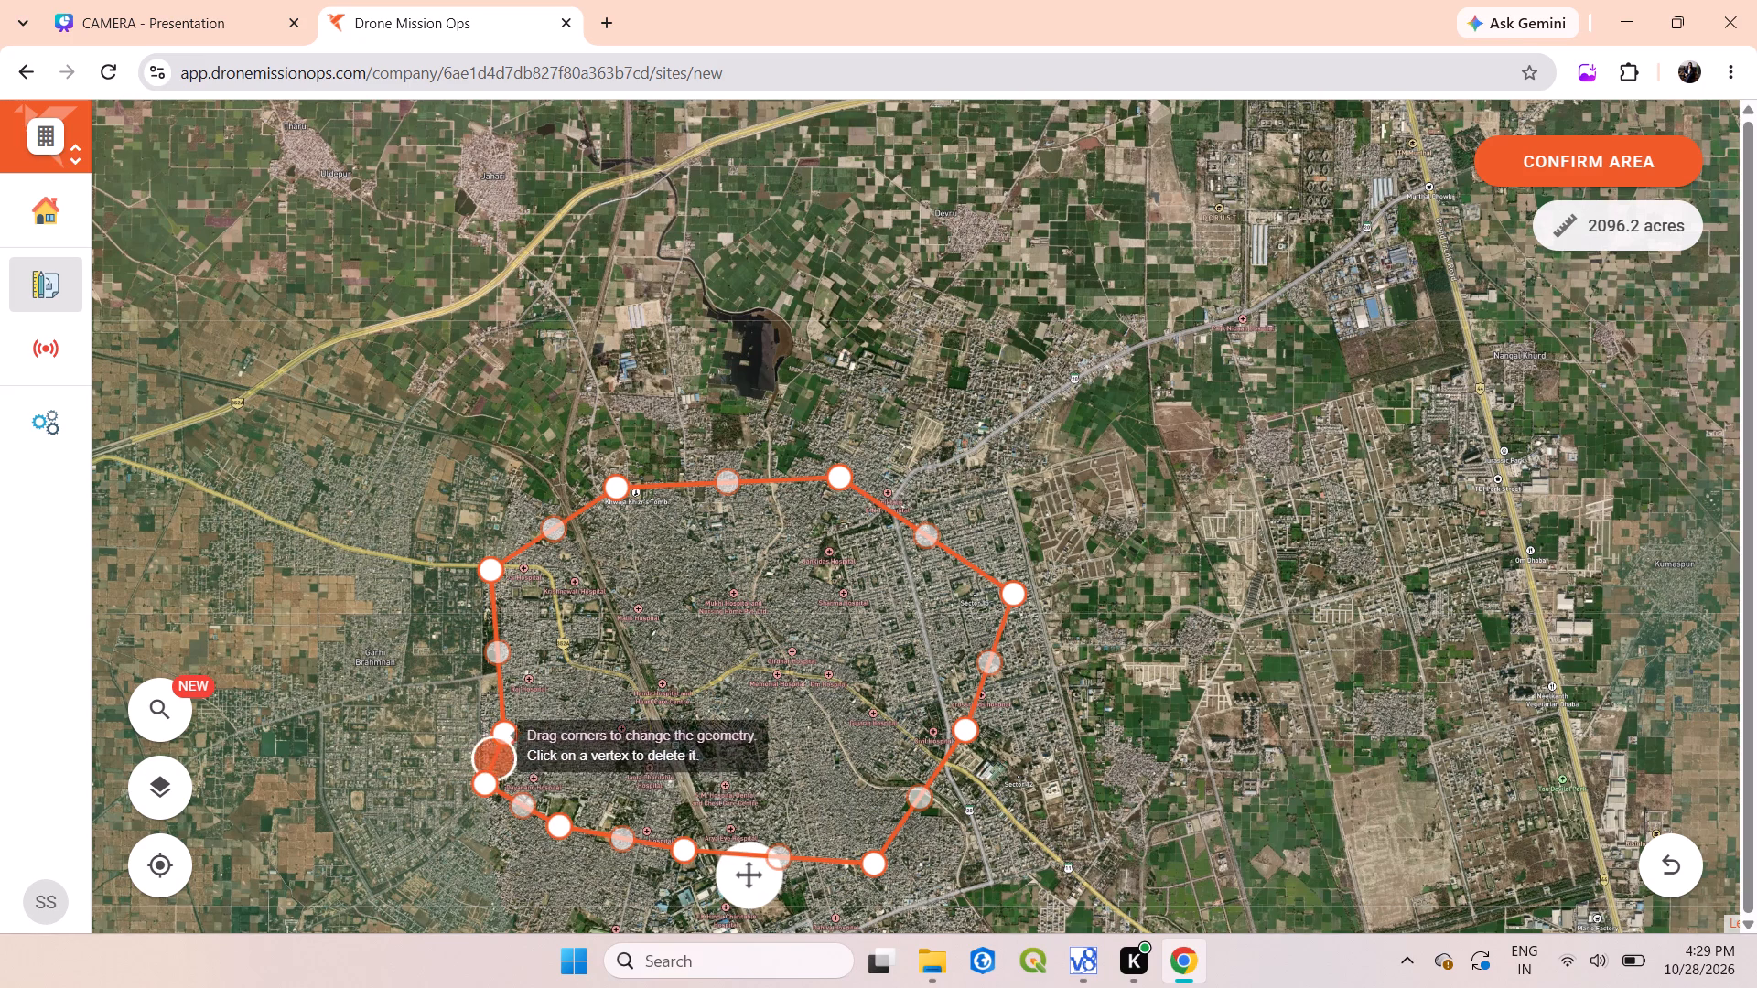
drag(492, 742, 458, 727)
drag(497, 731, 458, 690)
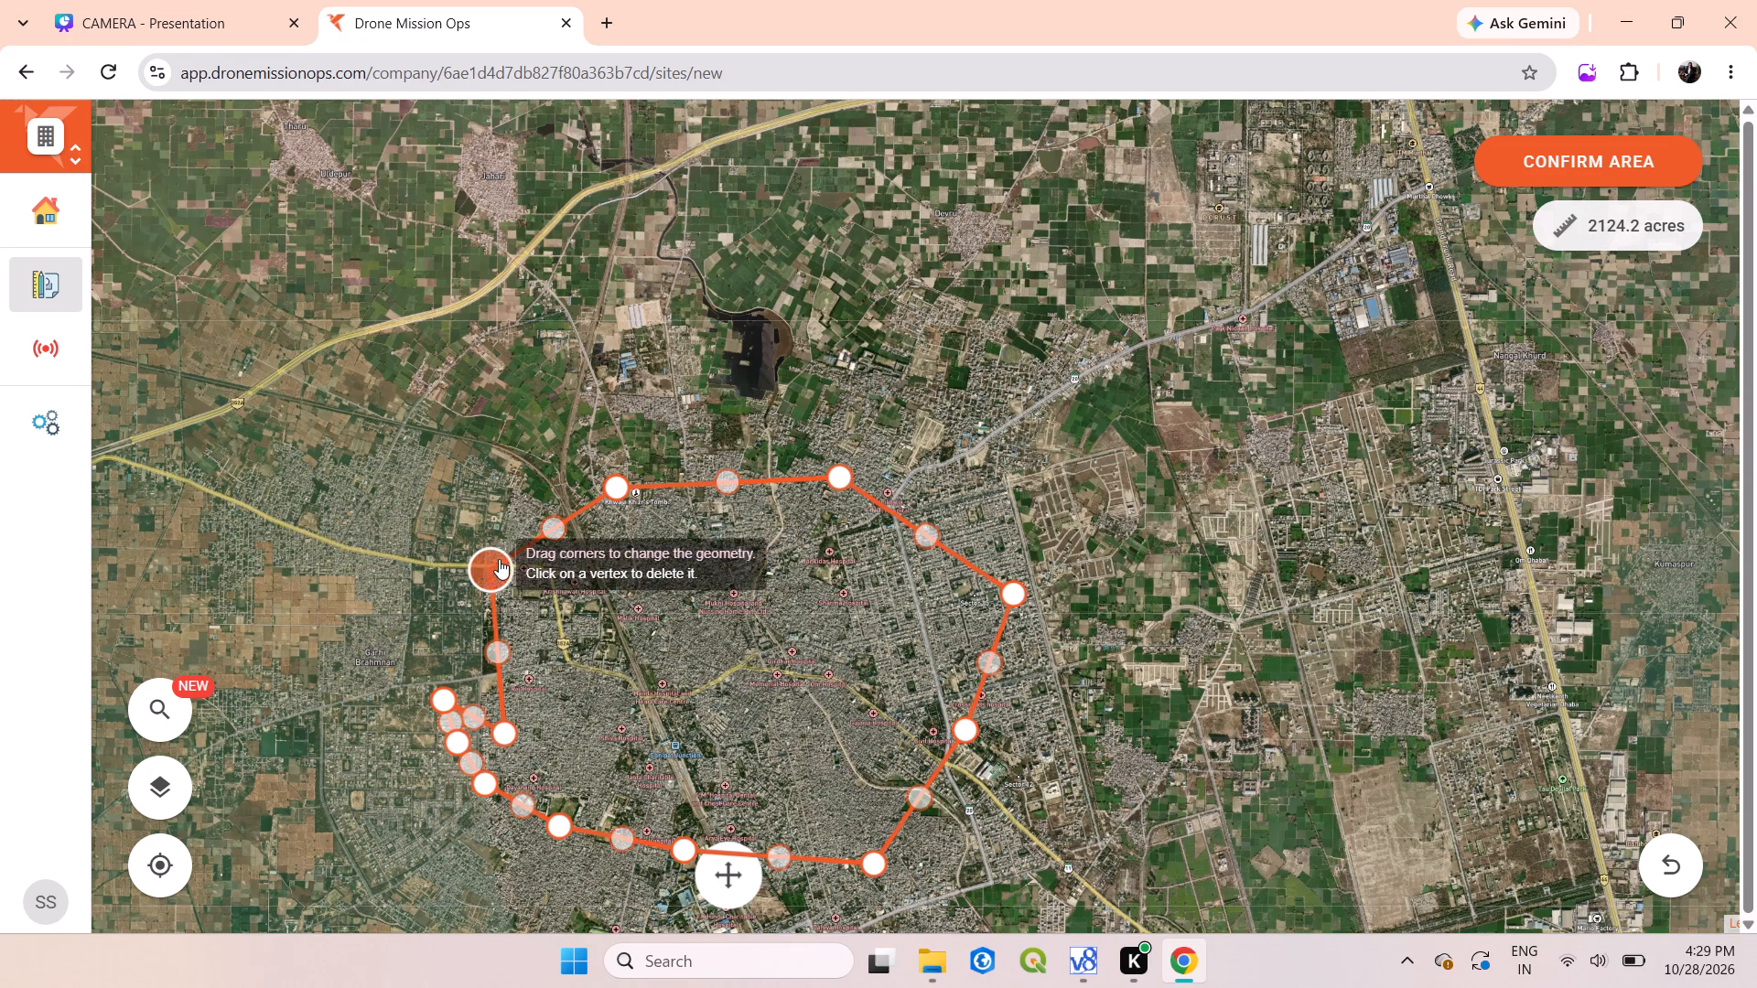
Round out the area's northwestern and western boundary to reach about 2,447 acres, and confirm the area.
drag(554, 535, 575, 436)
drag(620, 496, 692, 446)
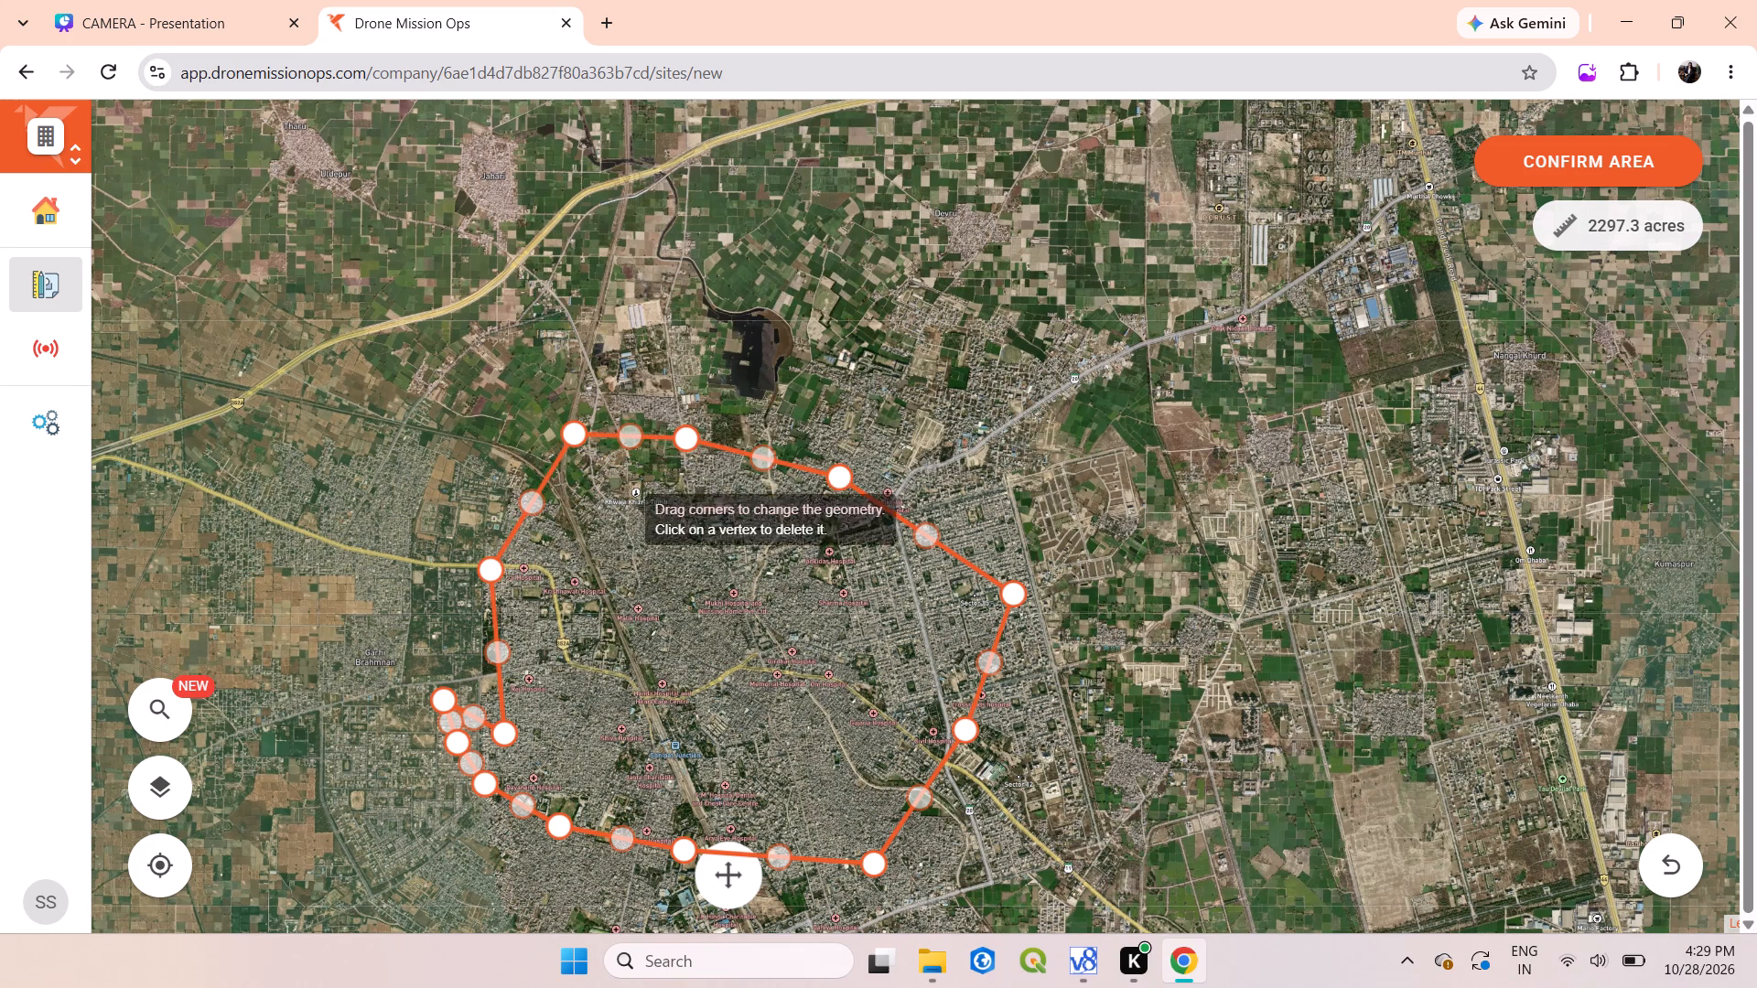
drag(486, 576, 468, 521)
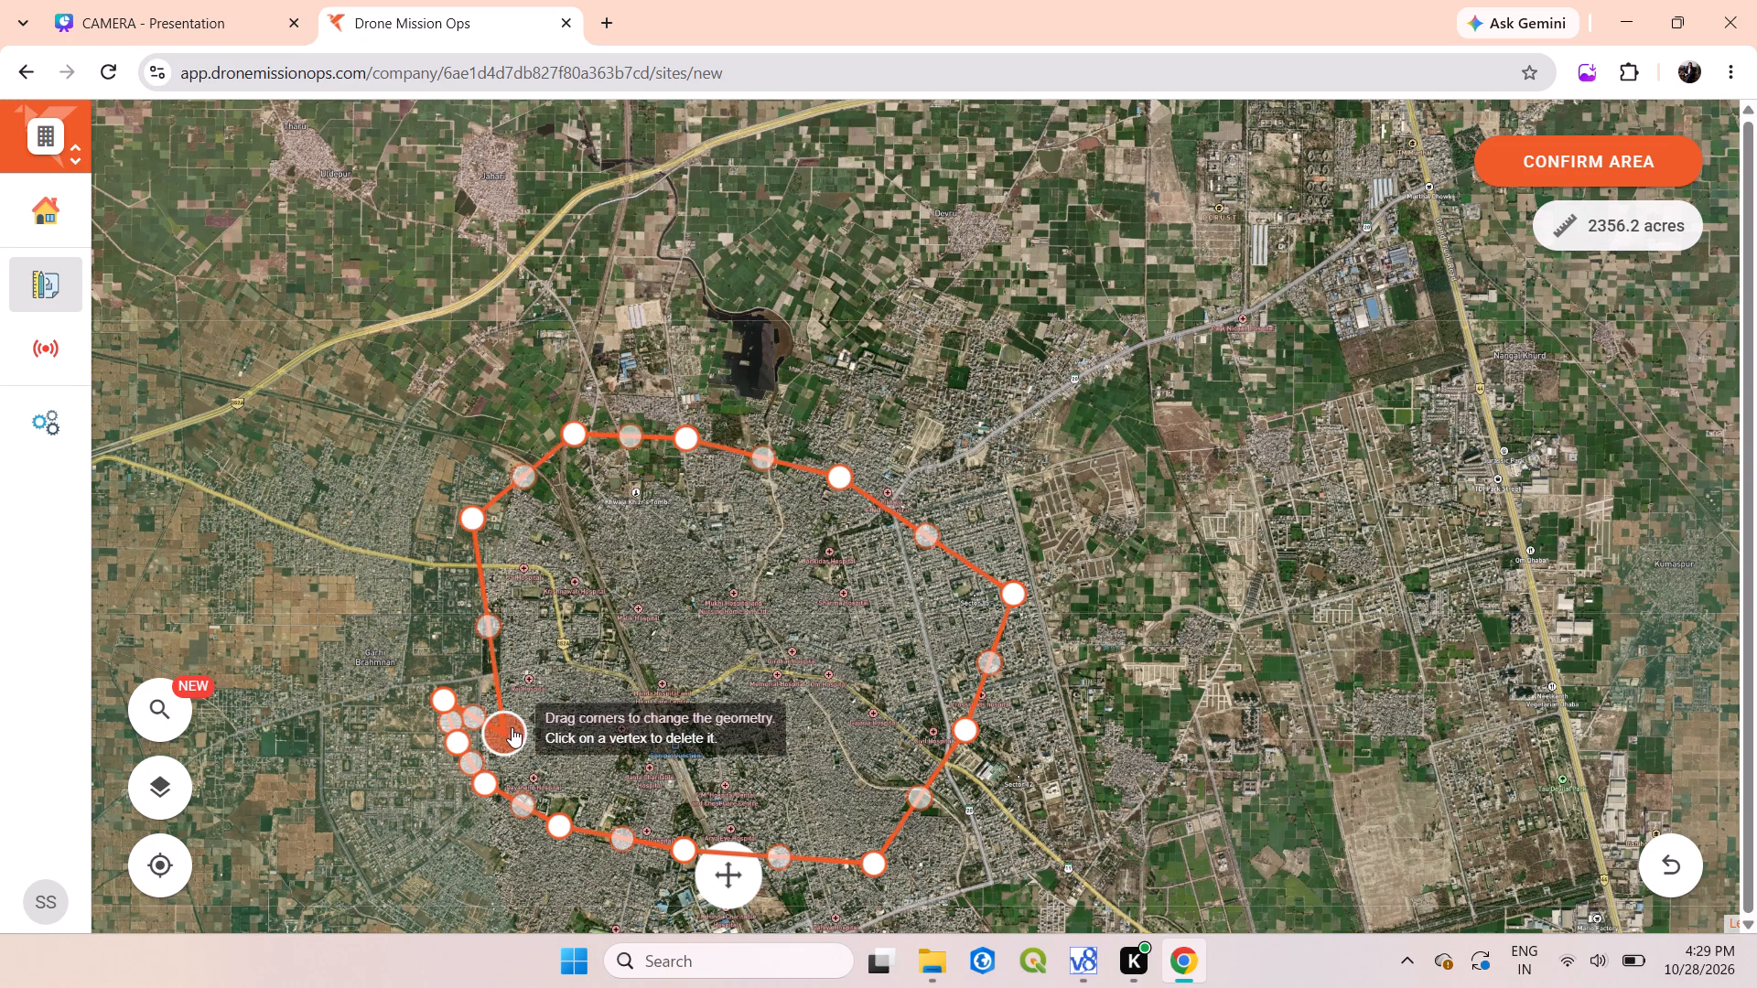
drag(512, 728, 448, 626)
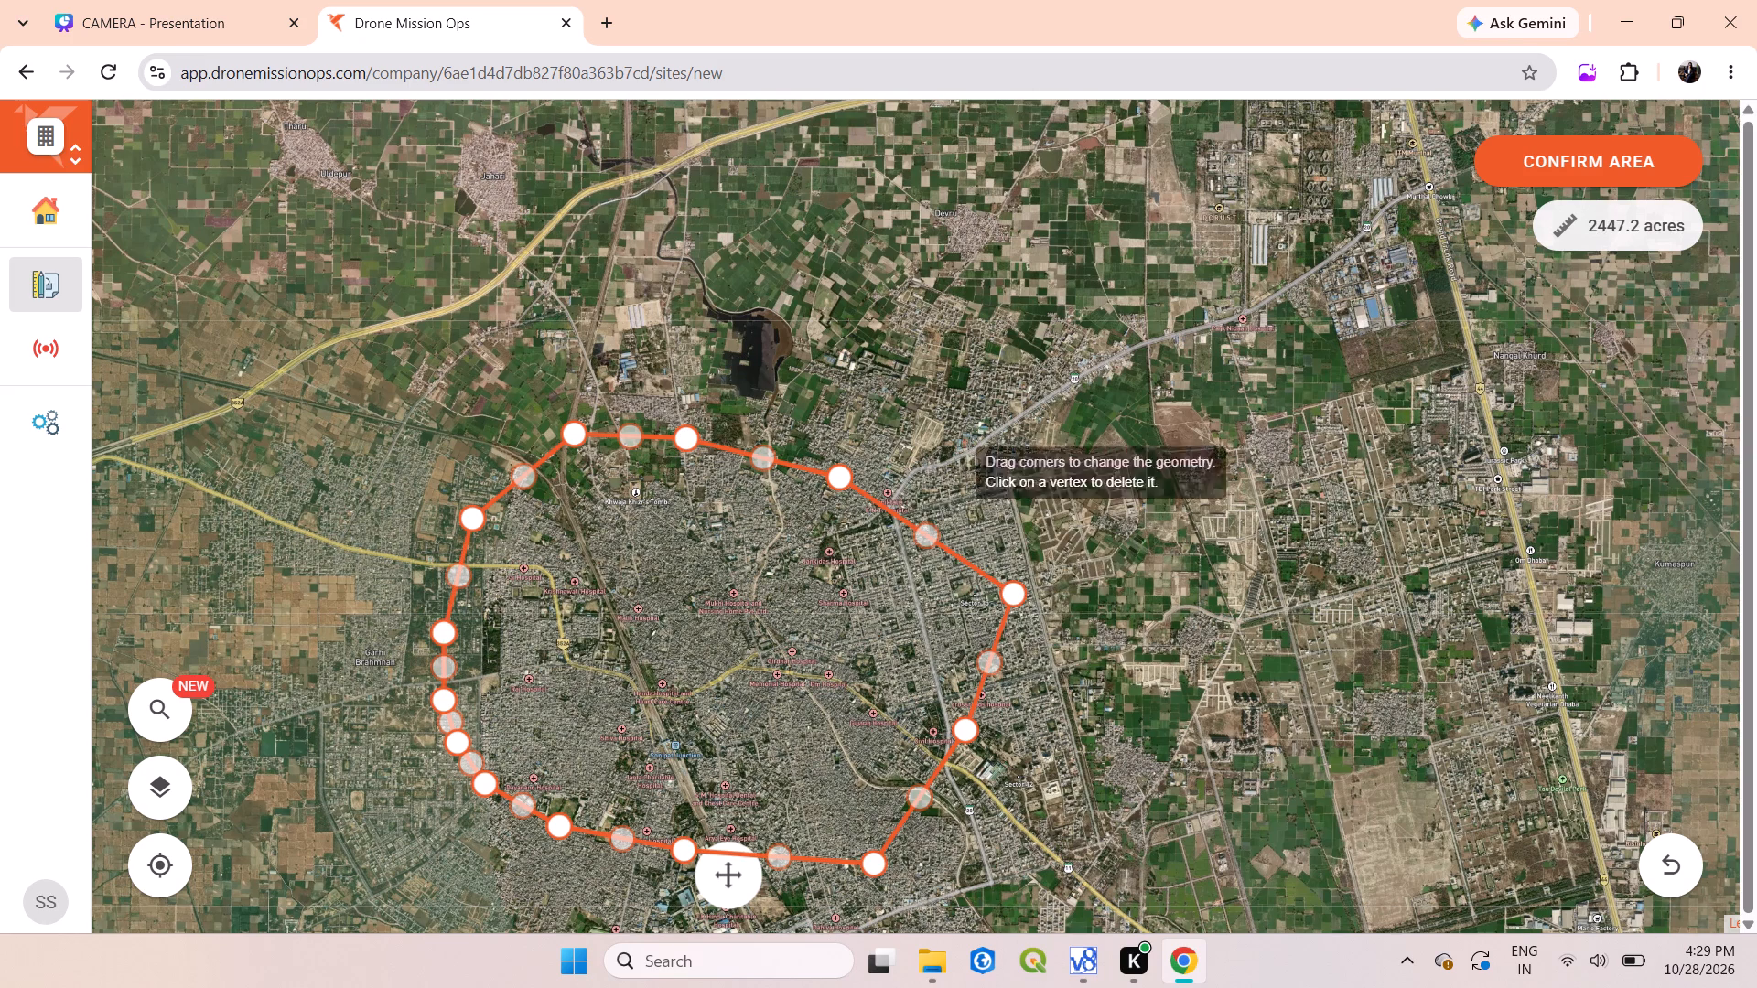
click(1579, 159)
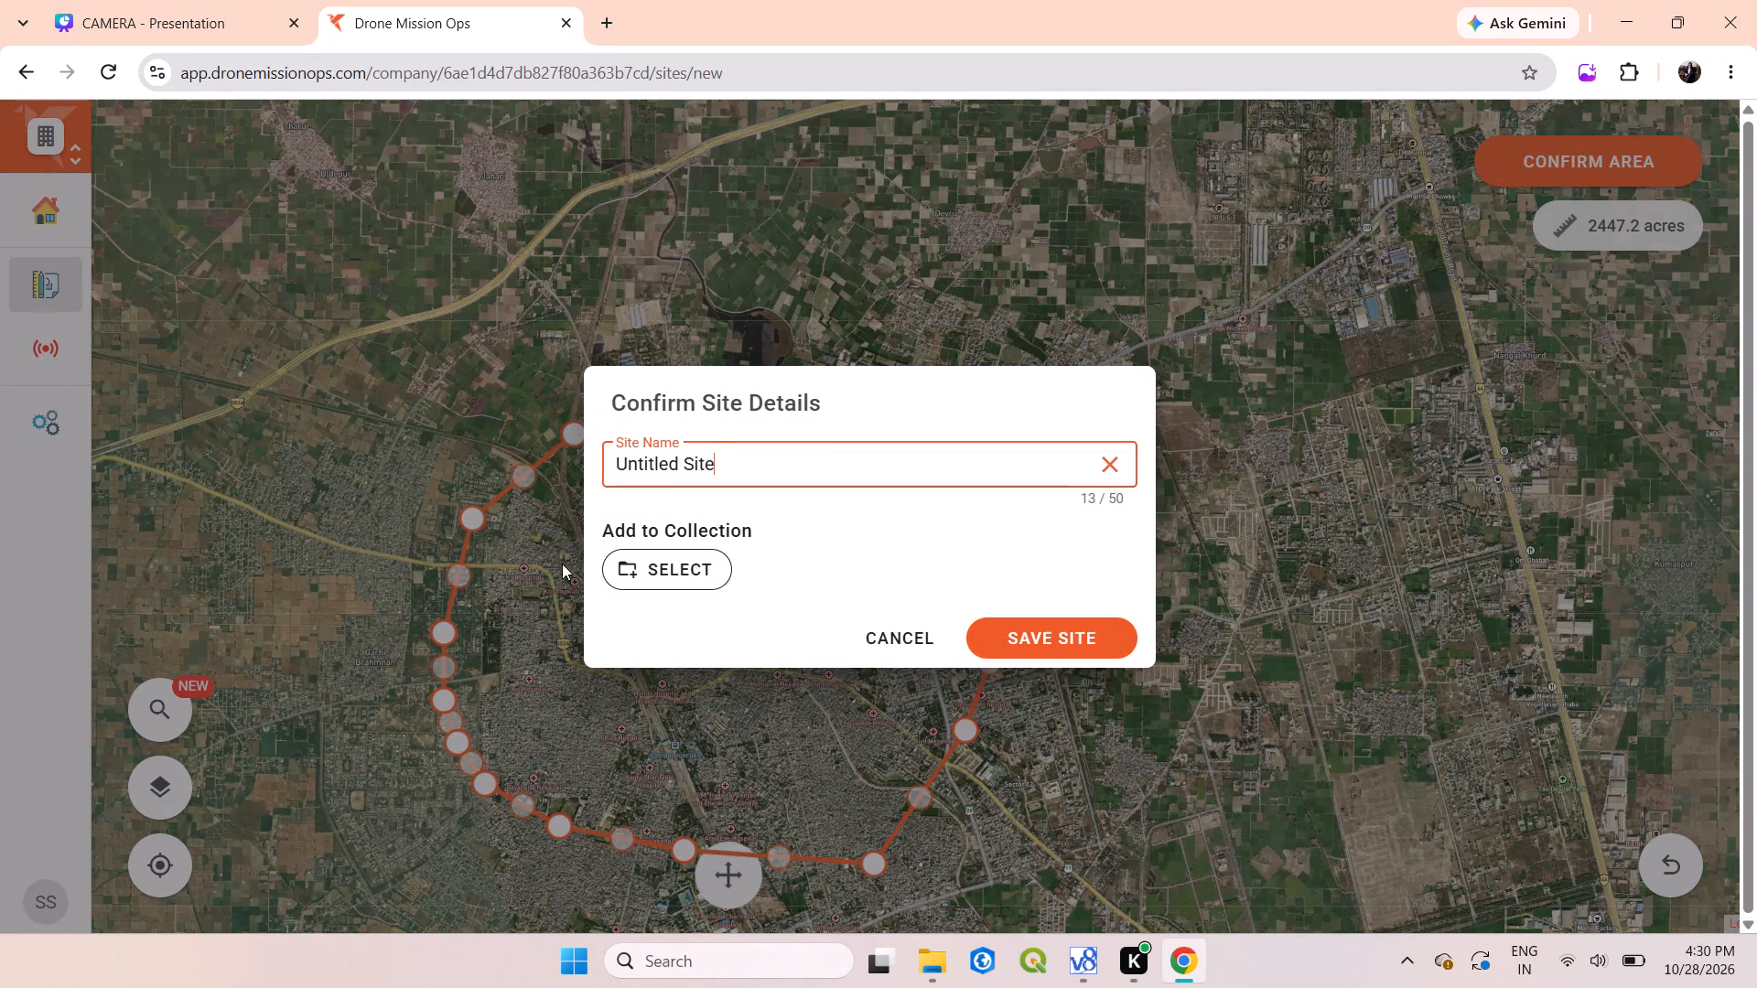
Name the new site Sonipat Drone Survey and save it.
drag(728, 461, 545, 487)
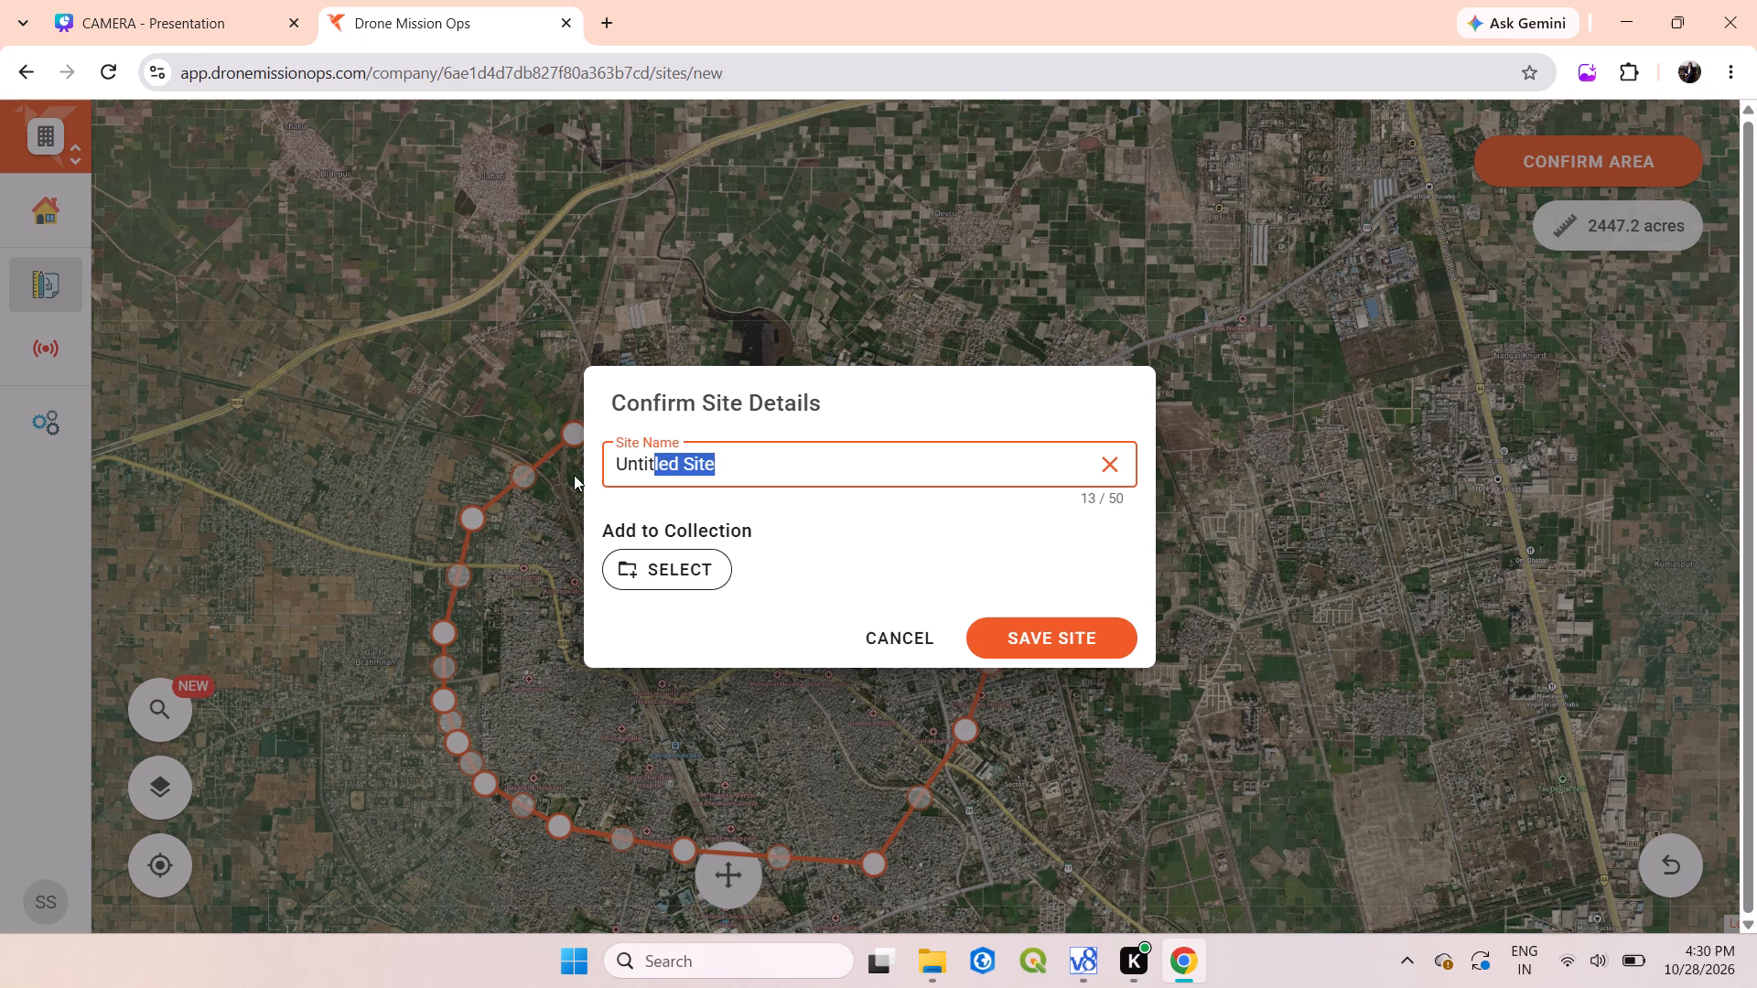
key(shift+s)
key(o)
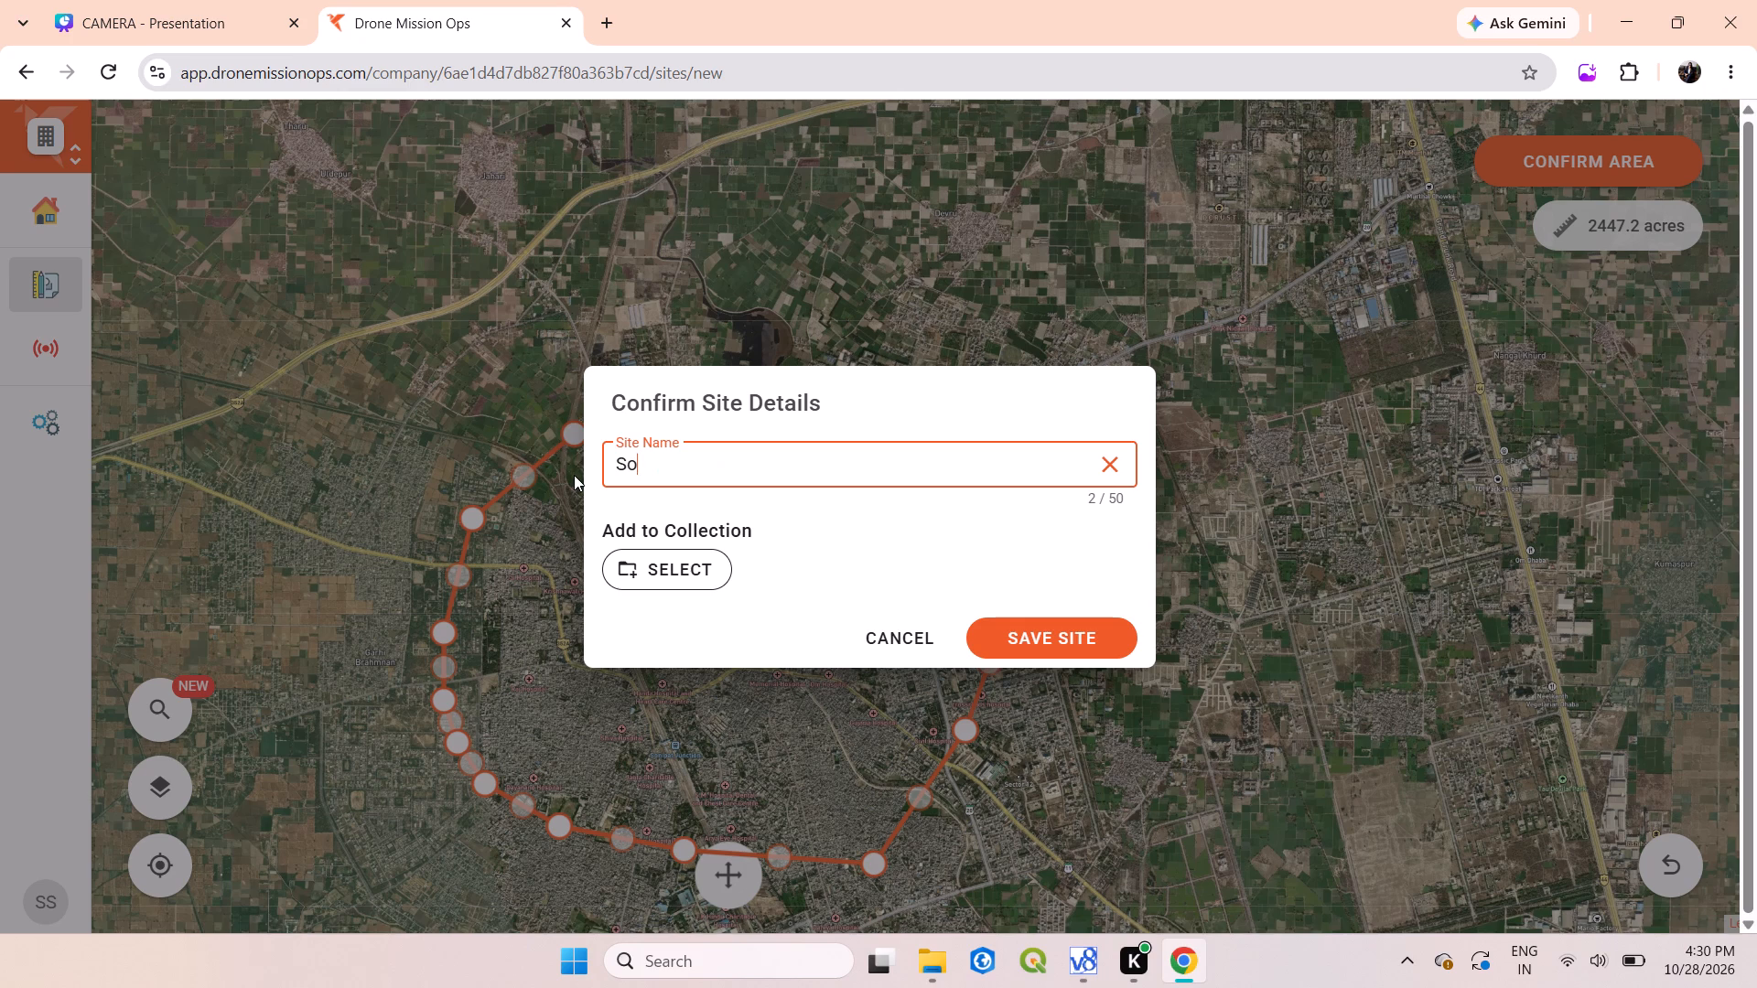
text(nipat)
key(space)
text(Drone)
key(space)
text(Survey)
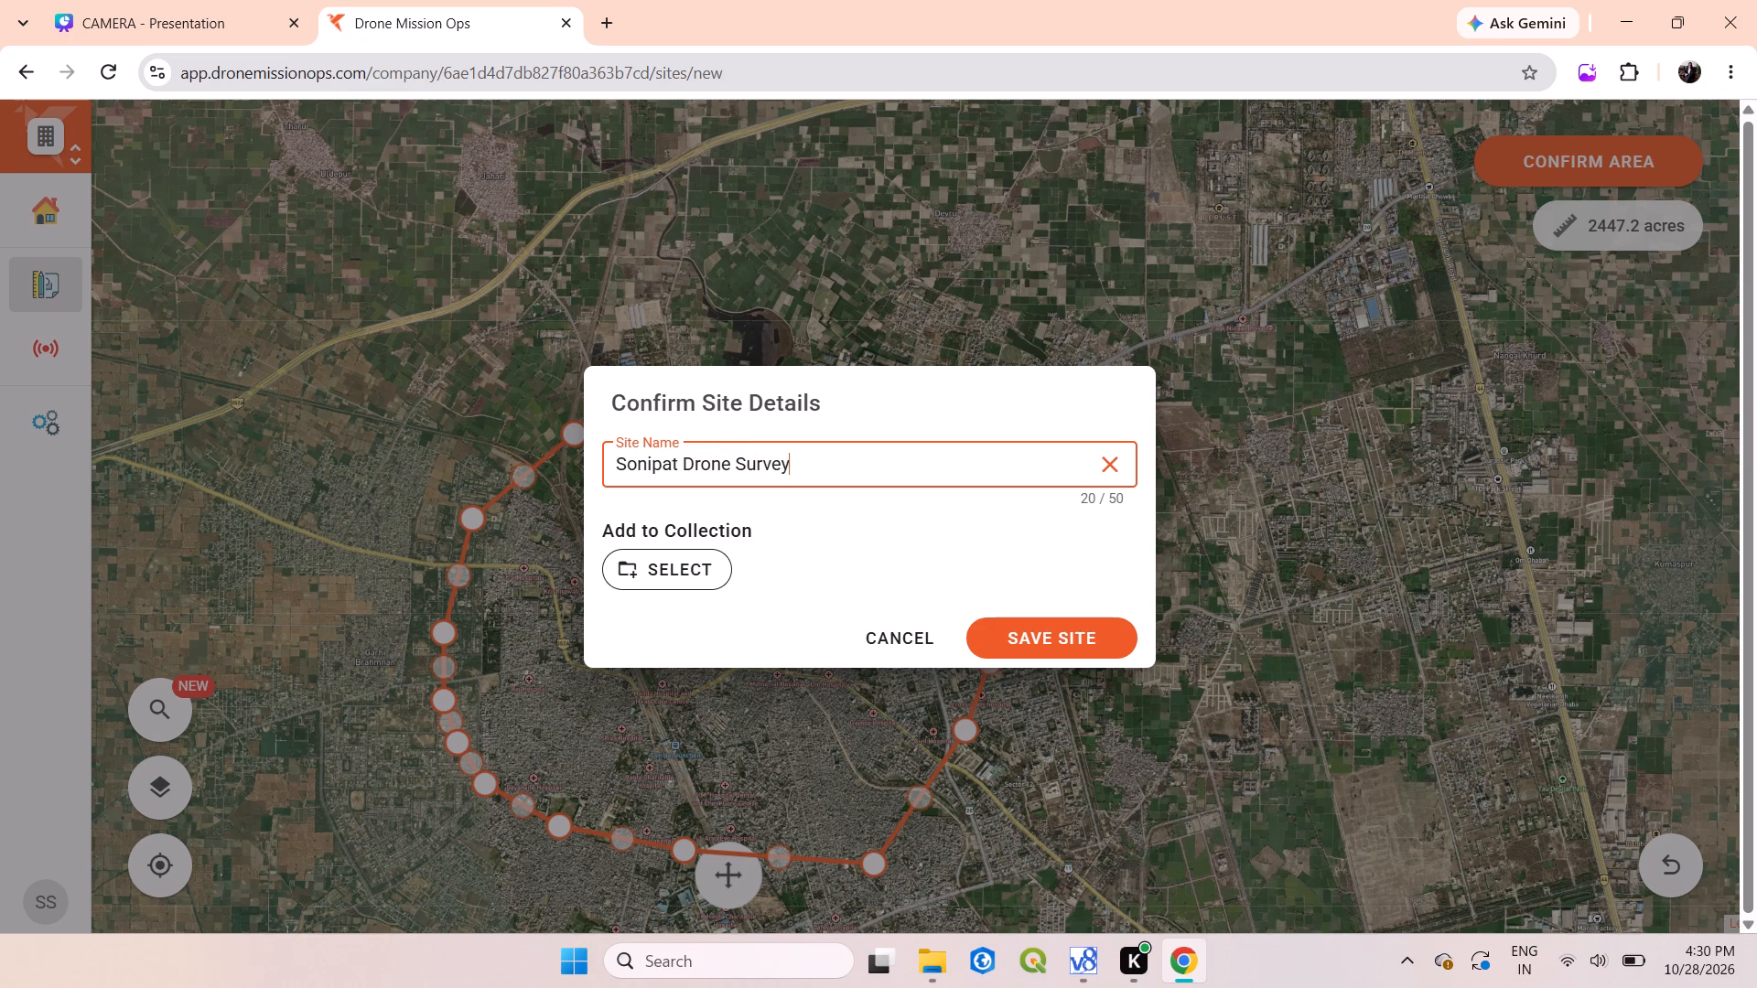
click(1058, 632)
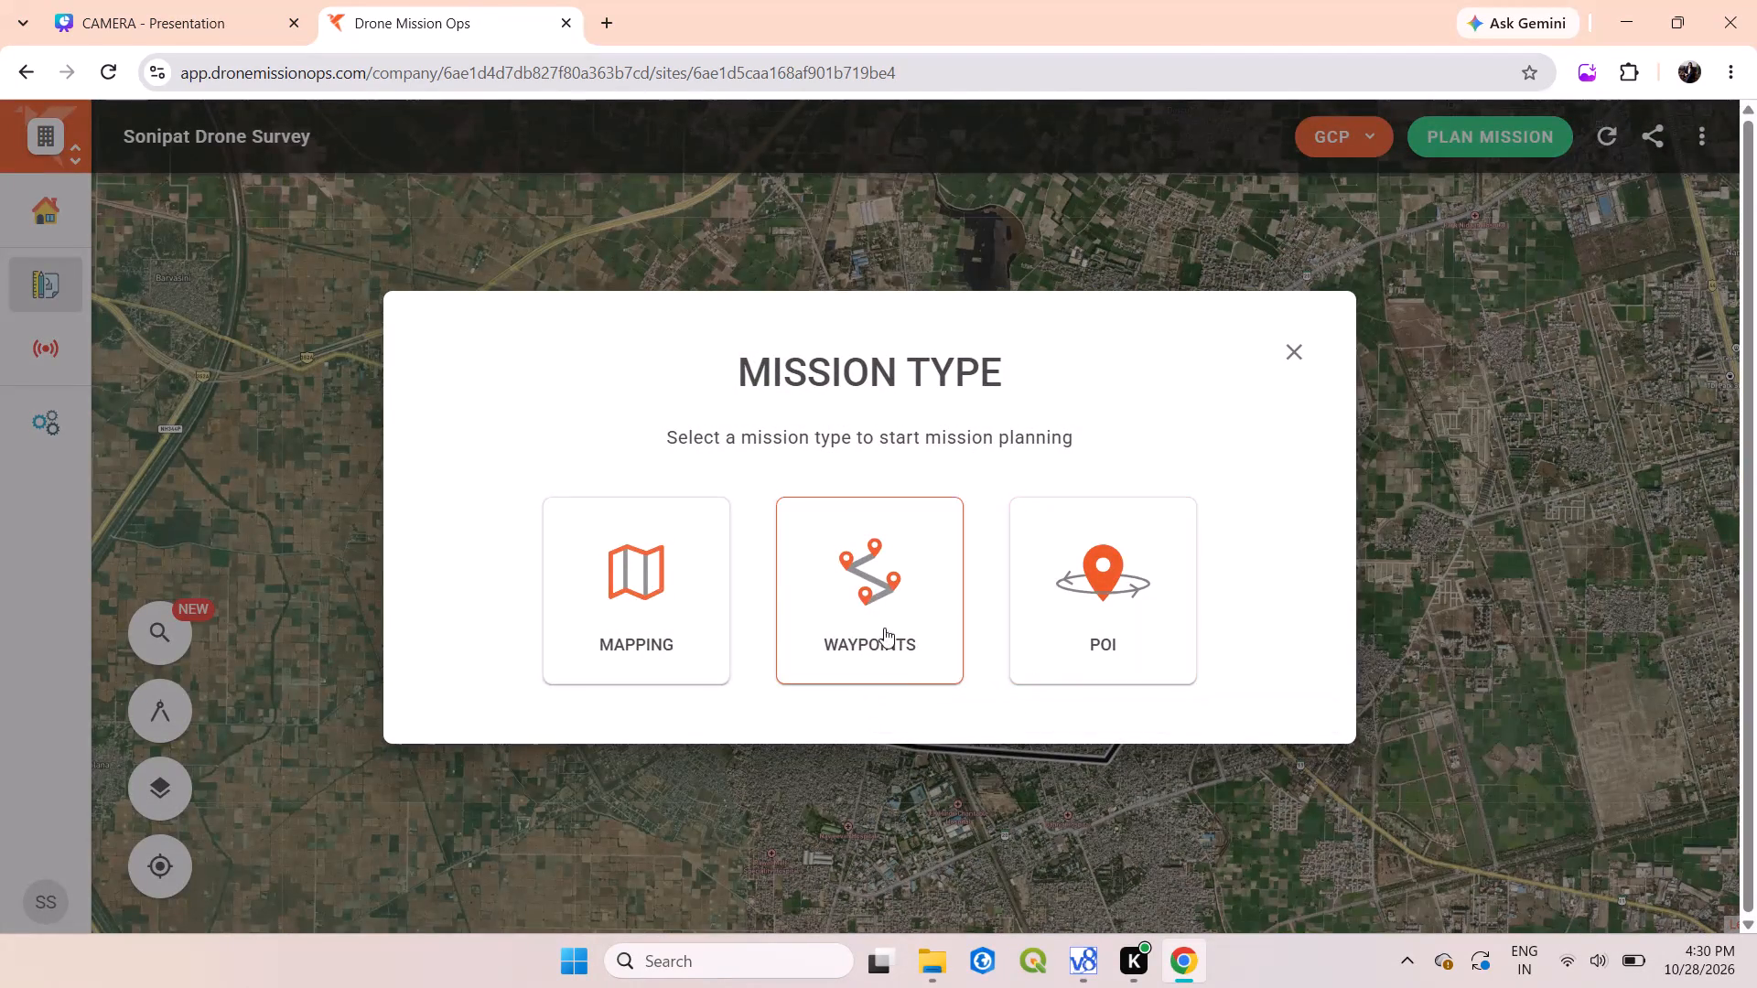
Choose Mapping as the mission type for the saved site.
click(694, 600)
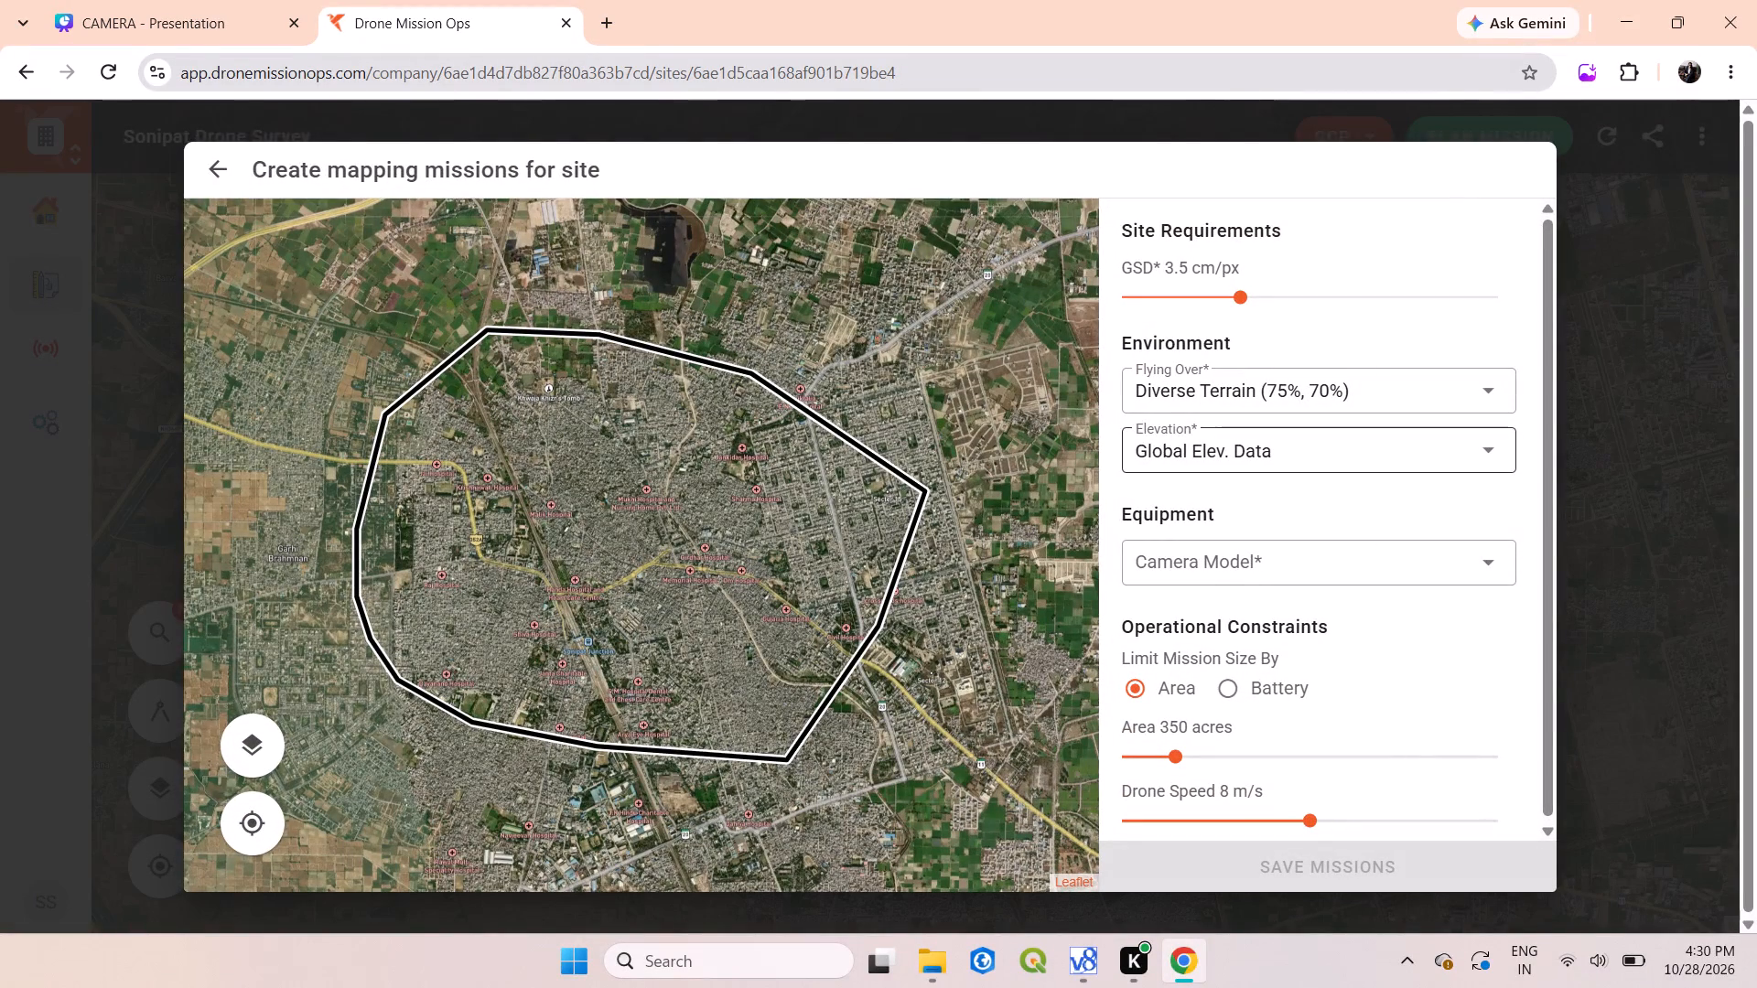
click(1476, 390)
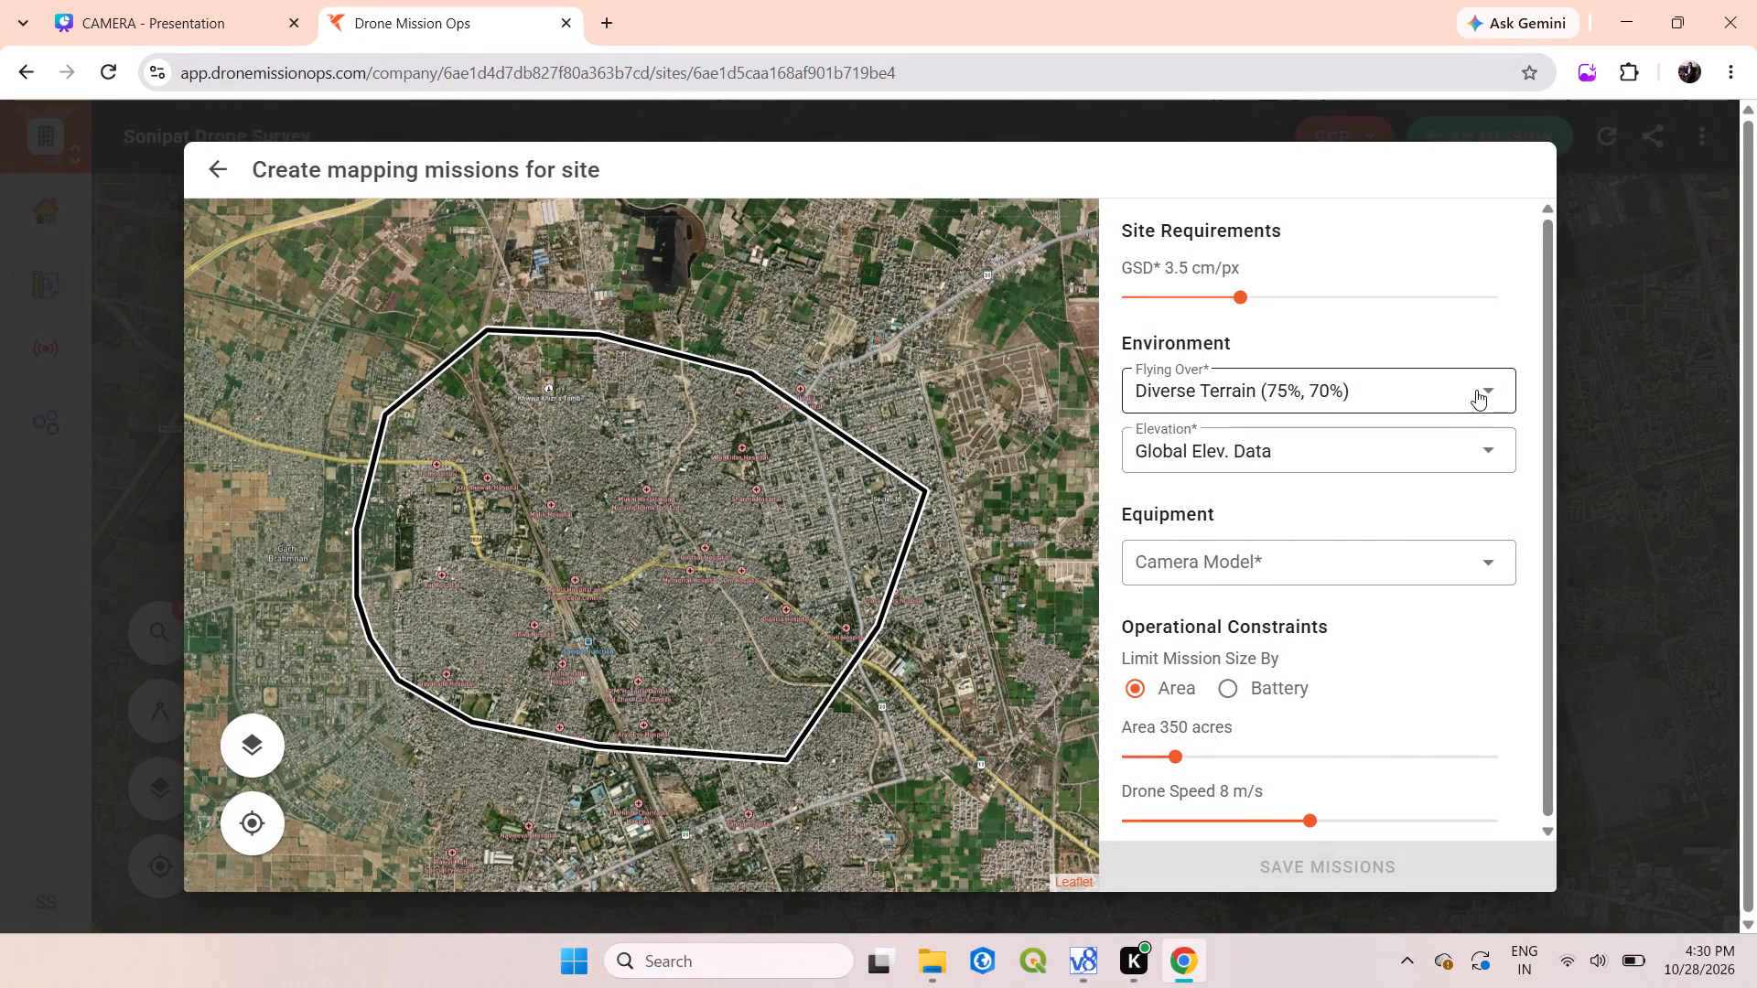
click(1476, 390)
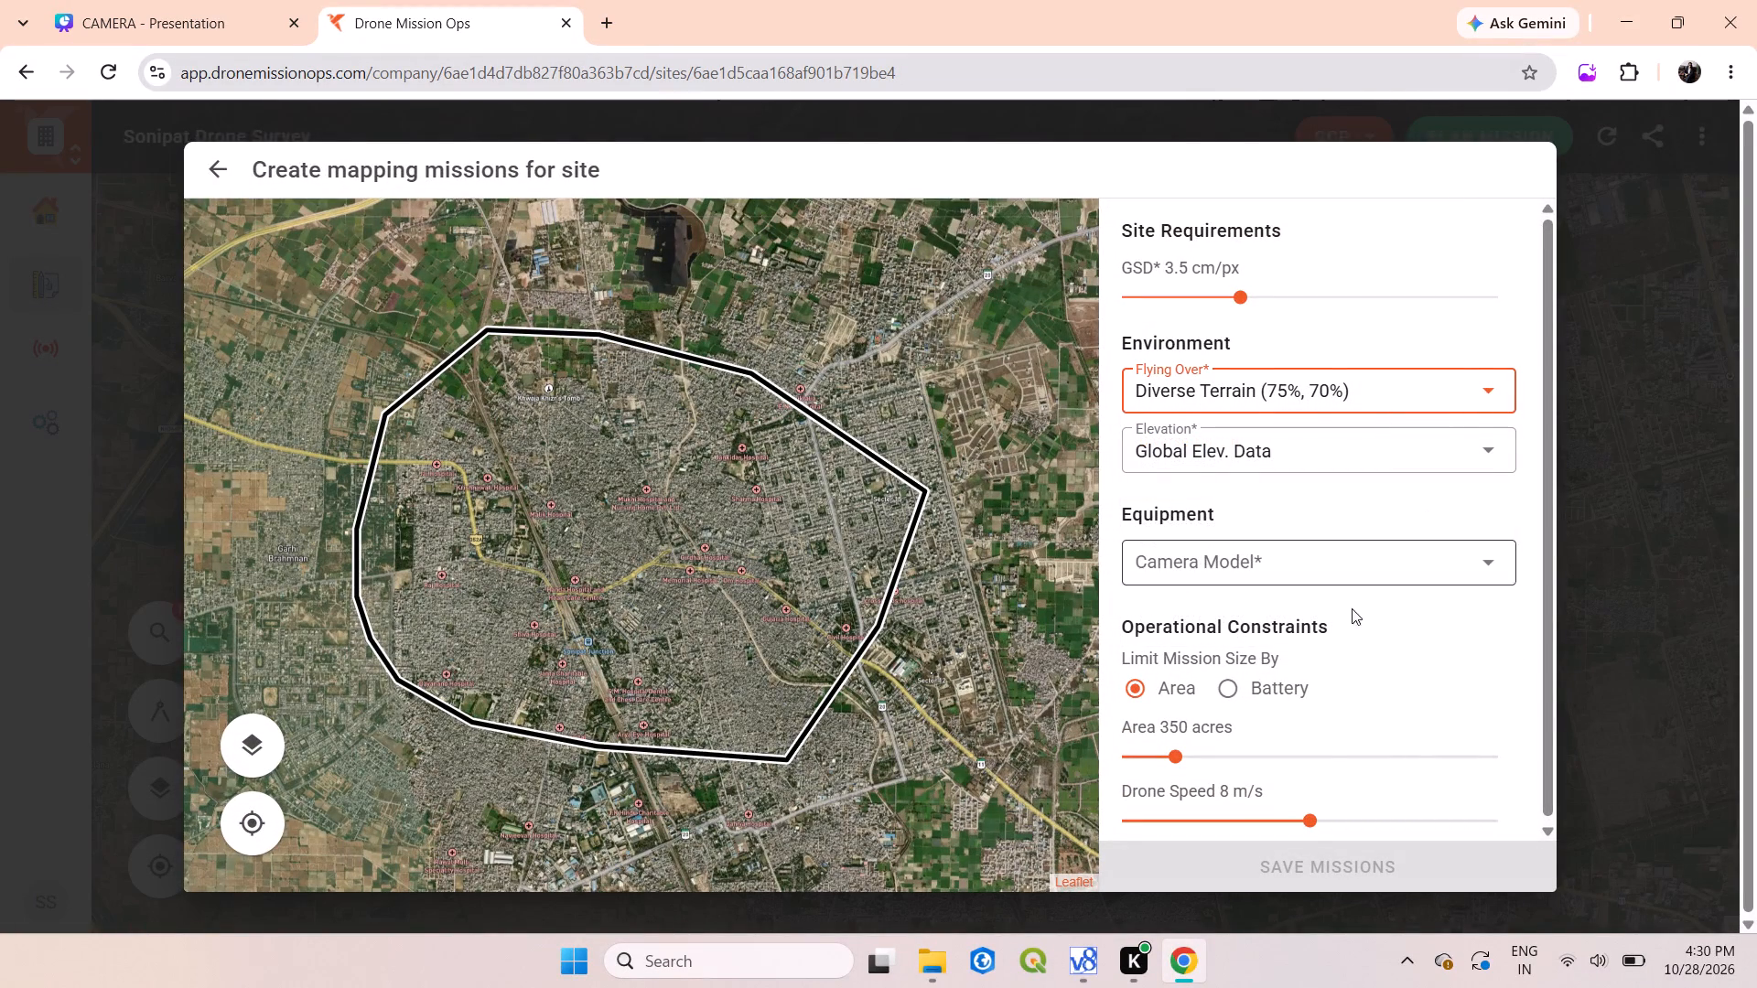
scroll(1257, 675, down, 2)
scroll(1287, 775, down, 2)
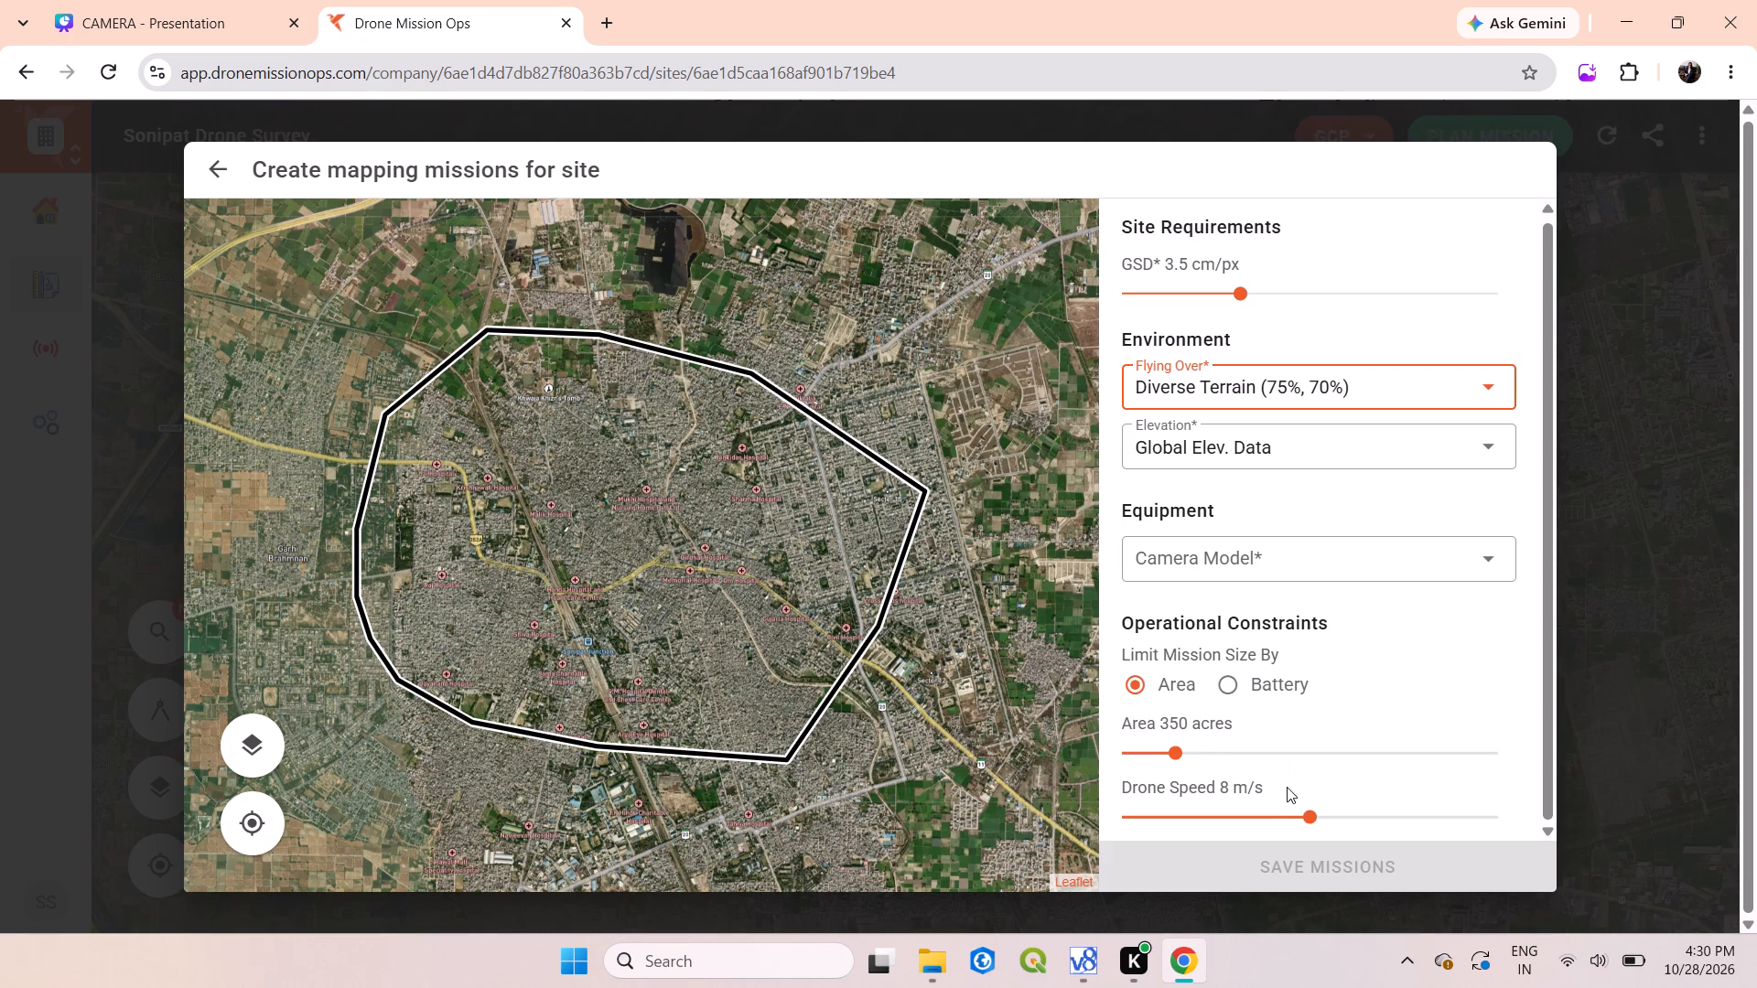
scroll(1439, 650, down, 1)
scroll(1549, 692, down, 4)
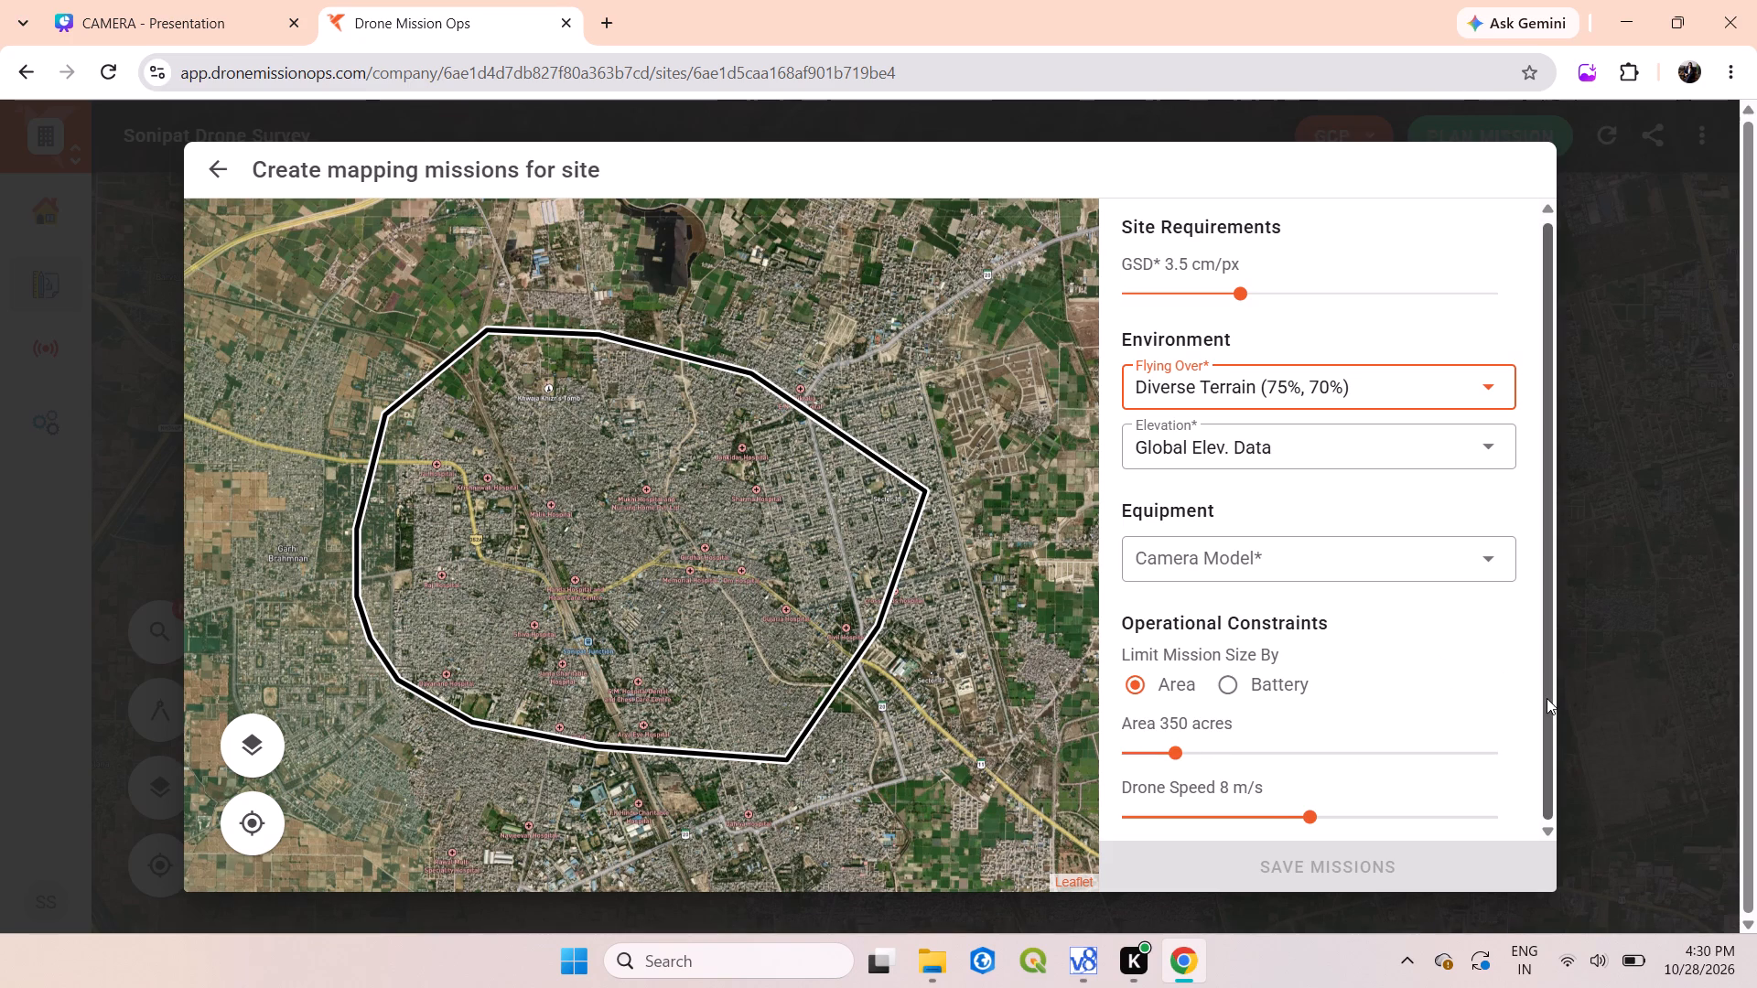
Look through the camera models available for the mapping missions, and close the list without choosing one.
click(1477, 559)
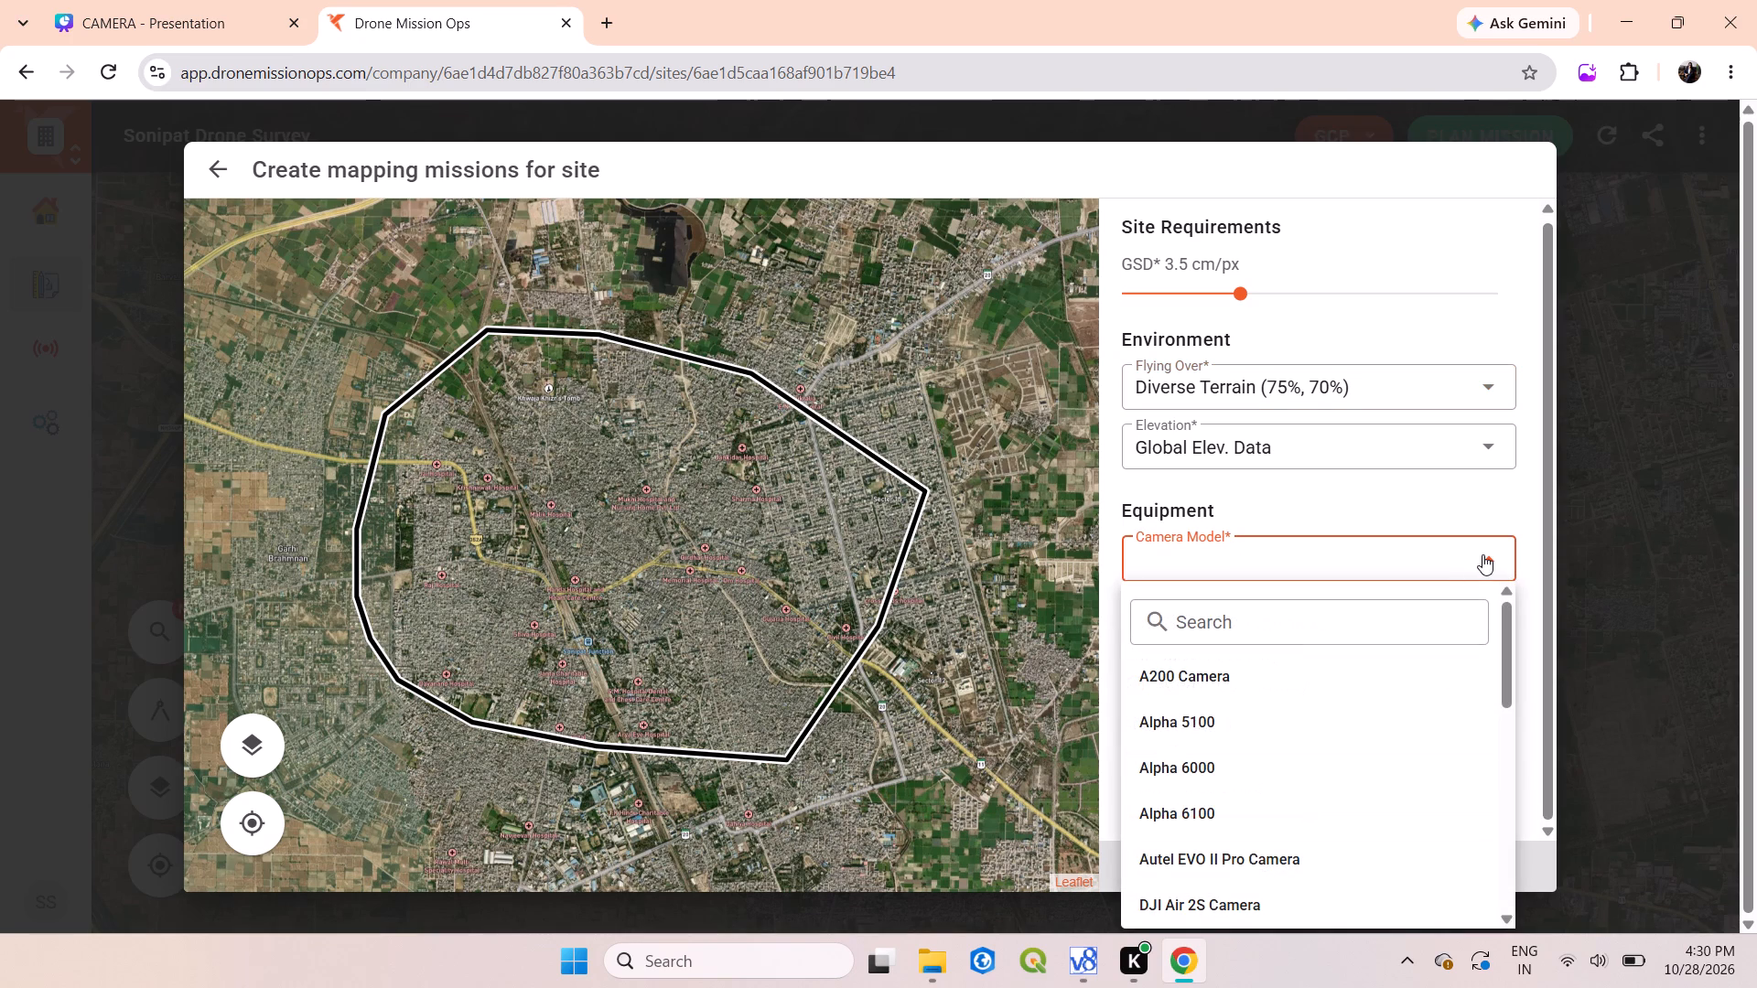
scroll(1217, 812, down, 3)
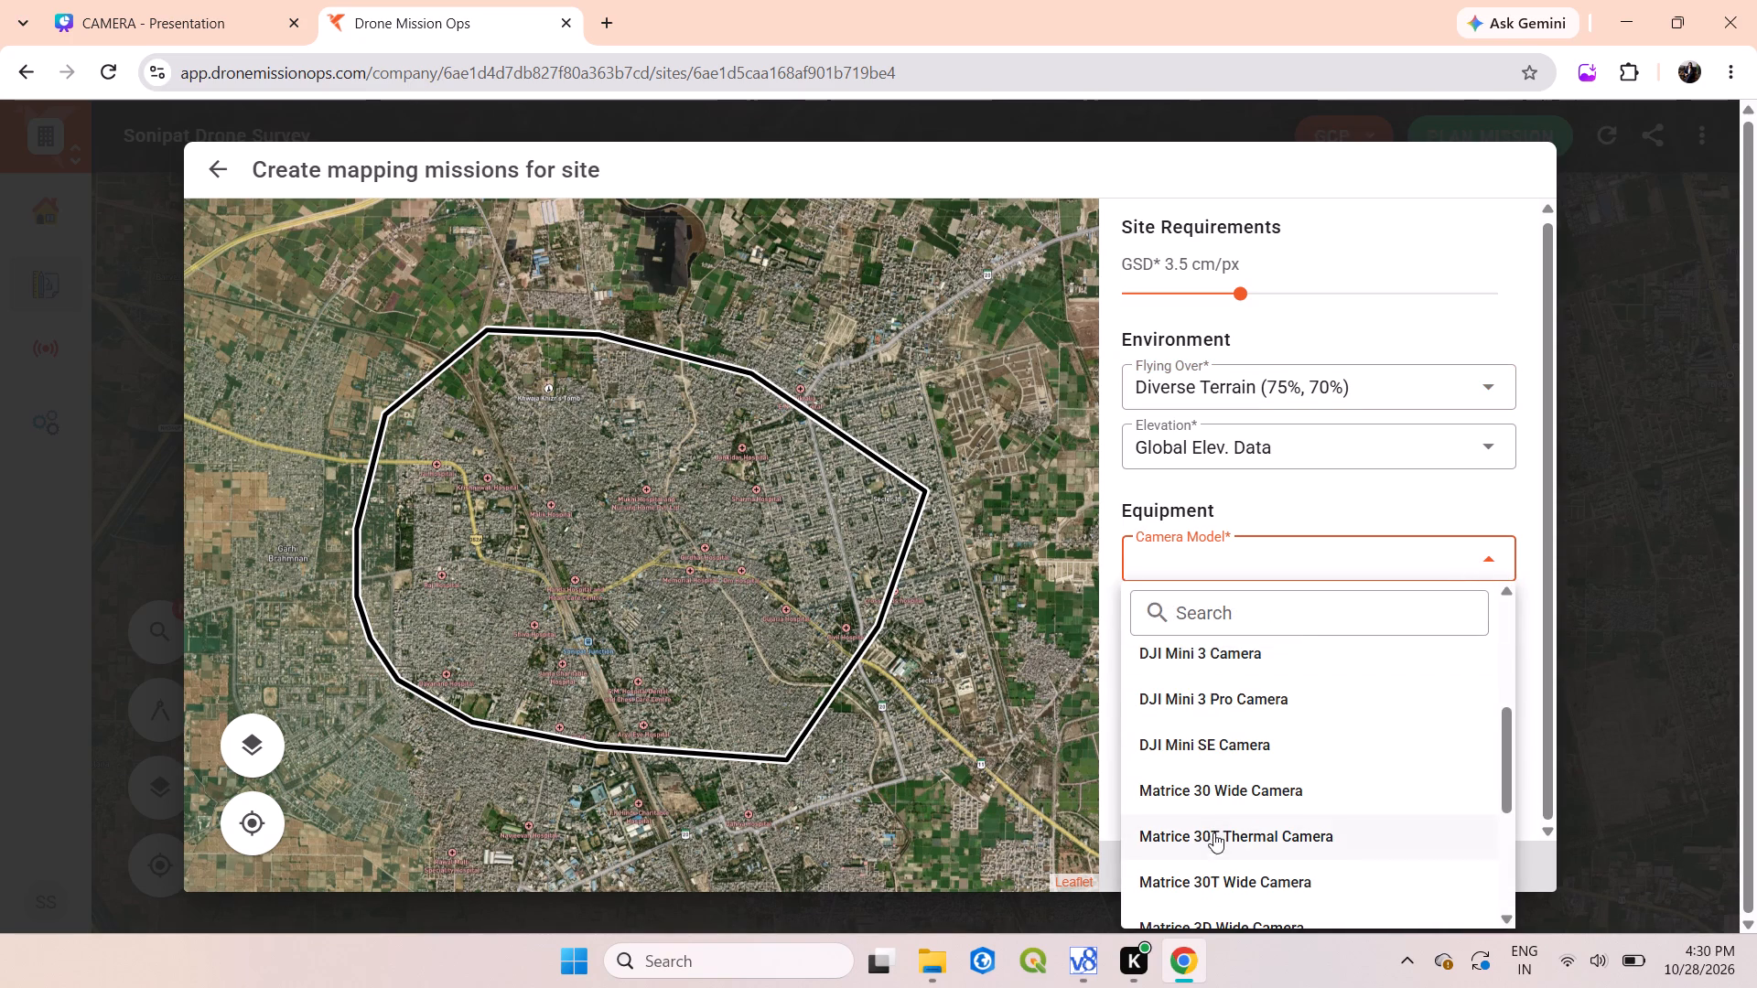
scroll(1213, 839, down, 6)
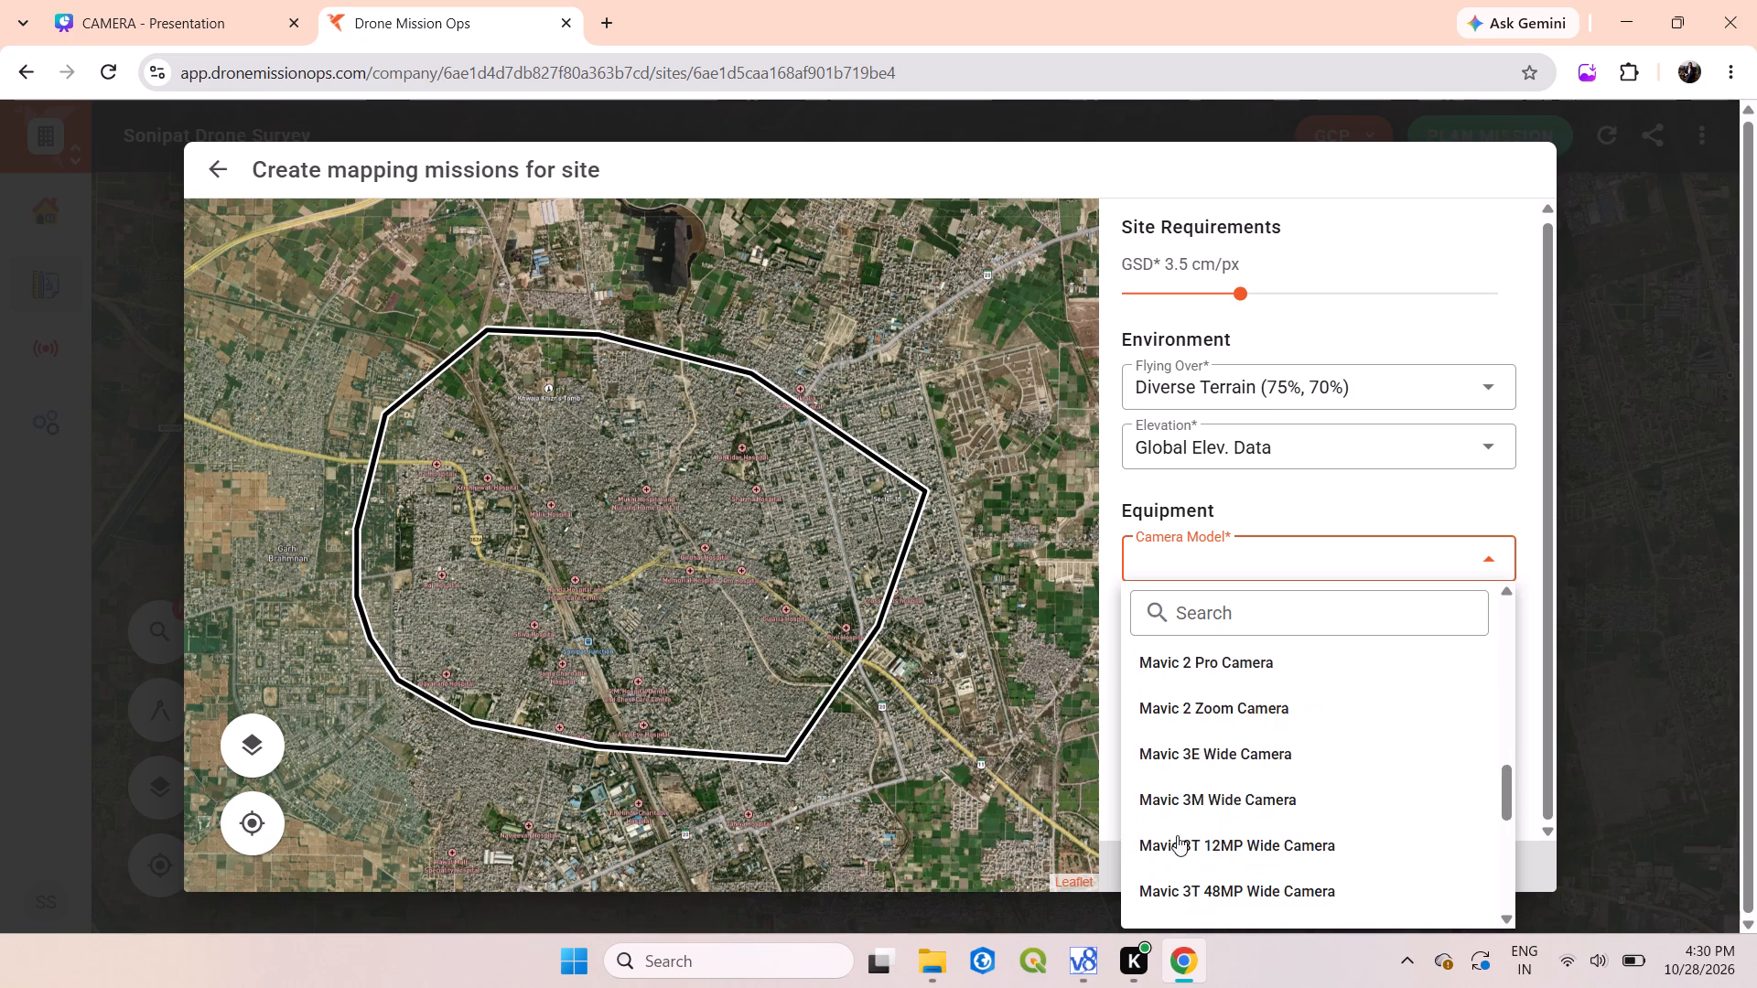
scroll(1174, 844, down, 4)
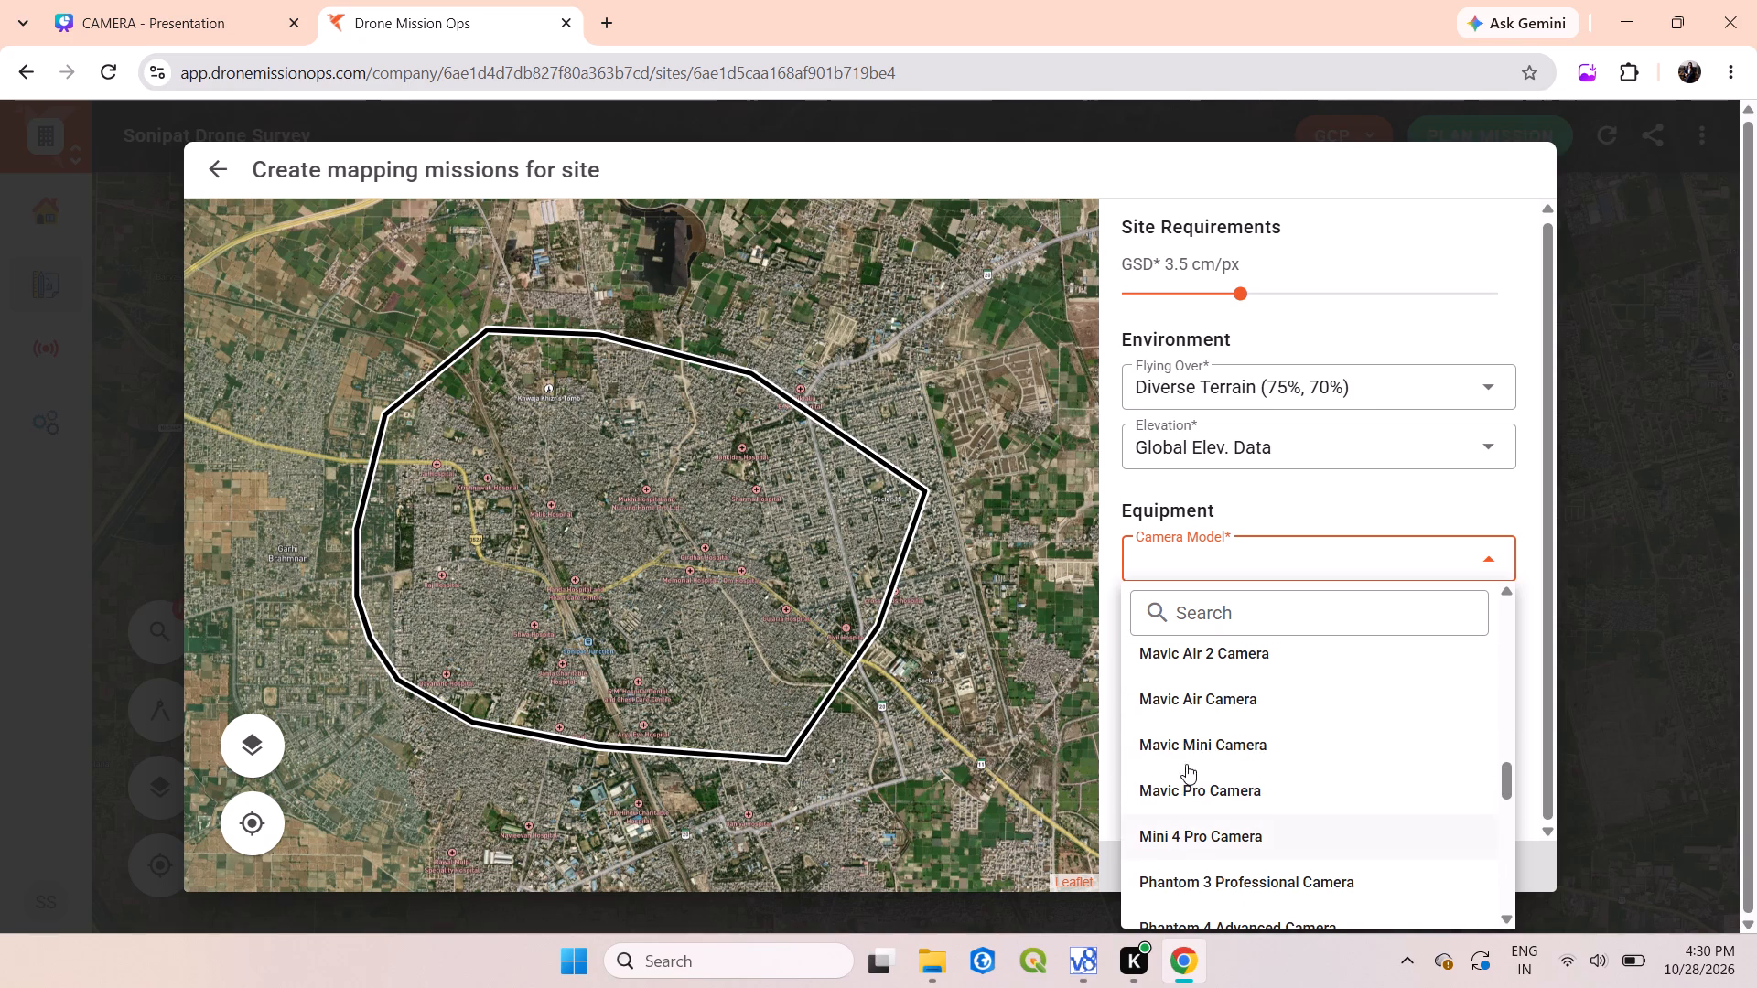
scroll(1201, 736, down, 1)
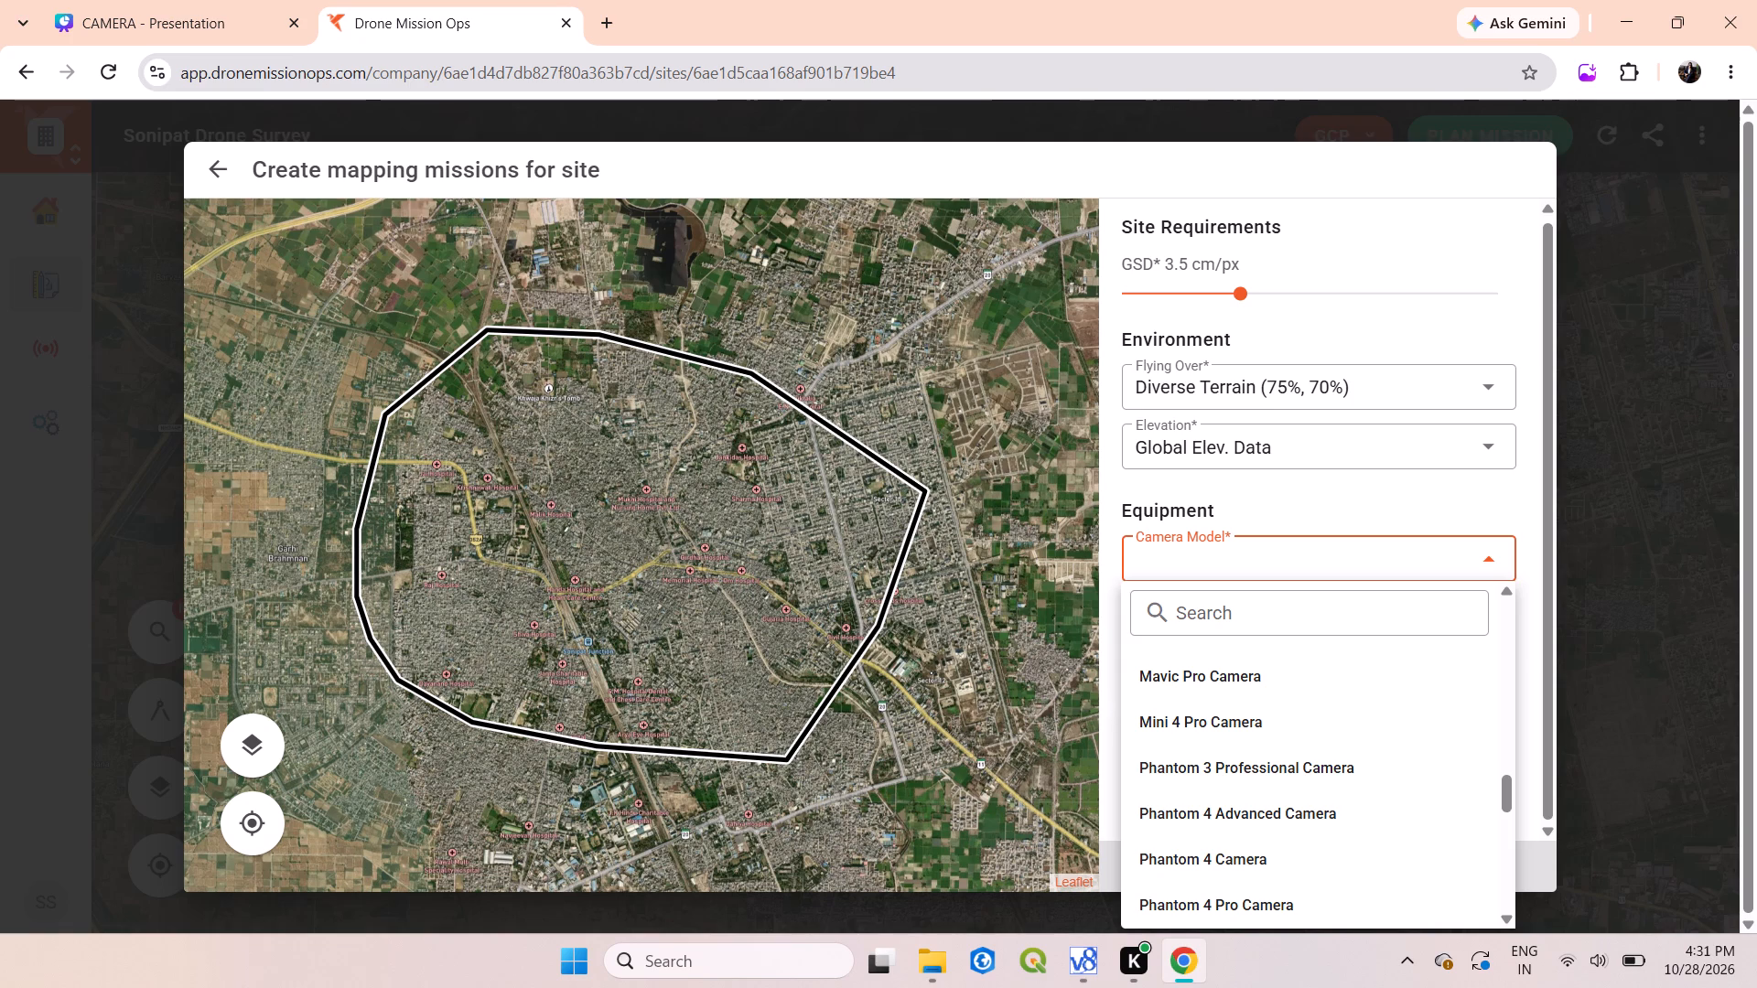
click(1605, 542)
Set the mapping missions' camera model to DJI Mini 3 Pro Camera.
click(1491, 558)
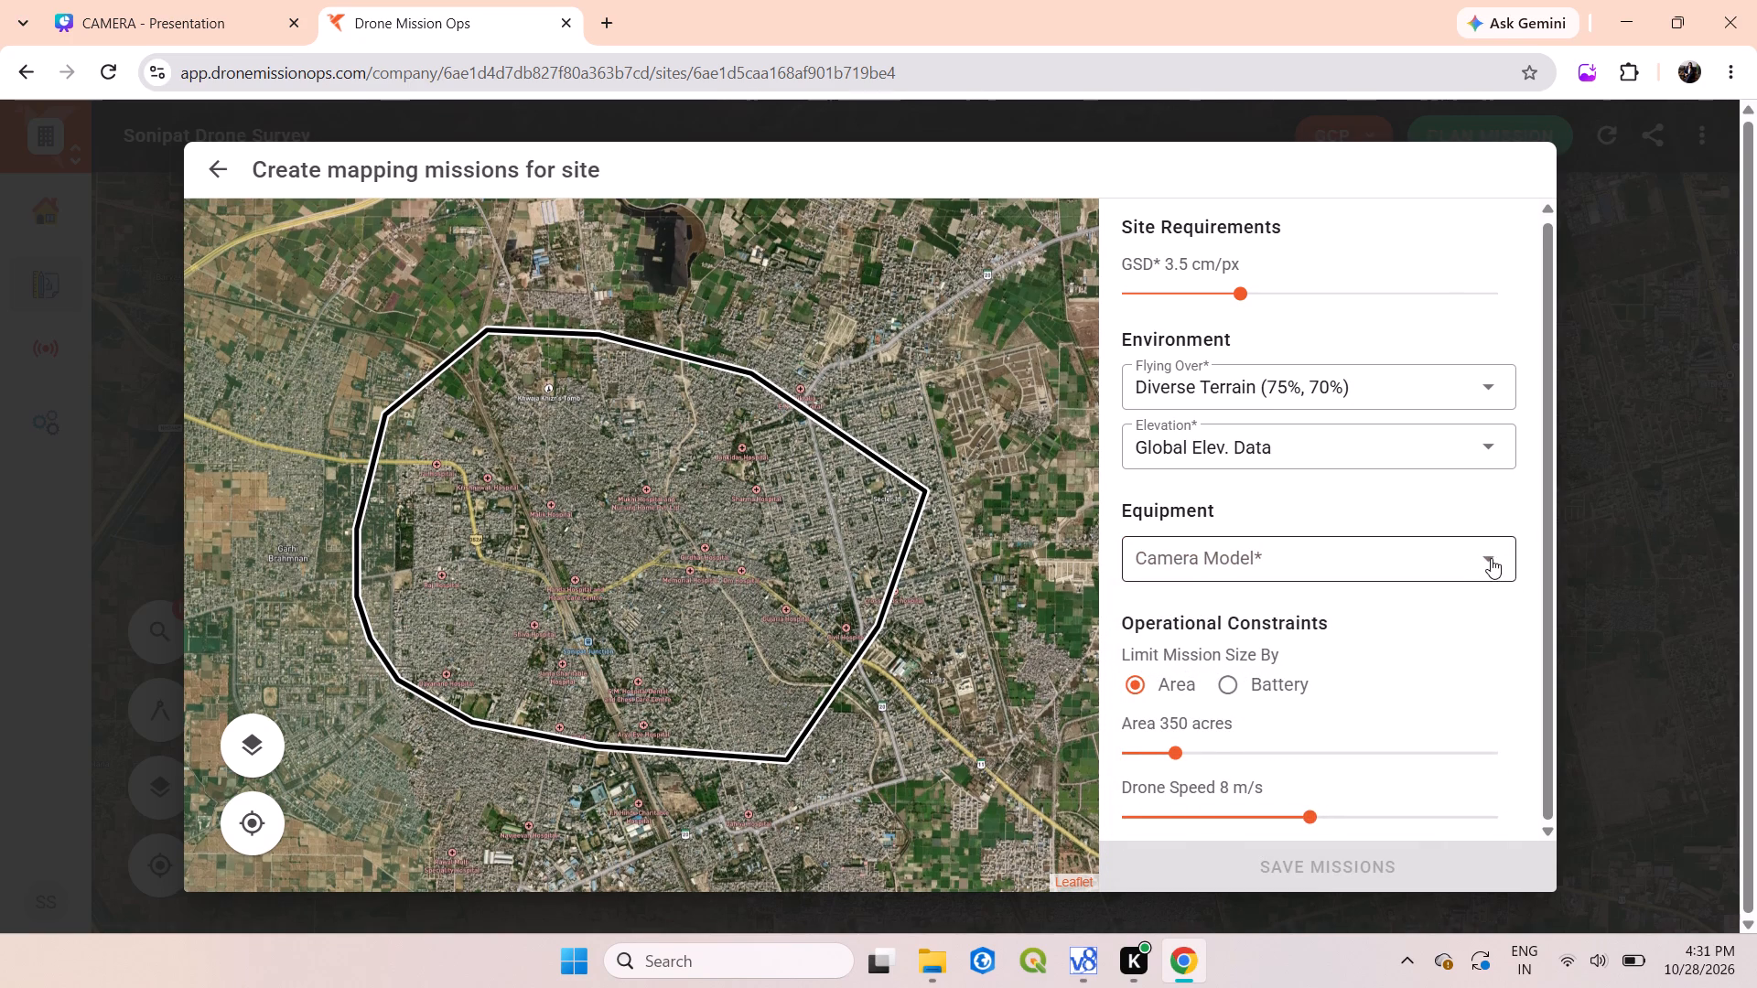
scroll(1338, 753, down, 2)
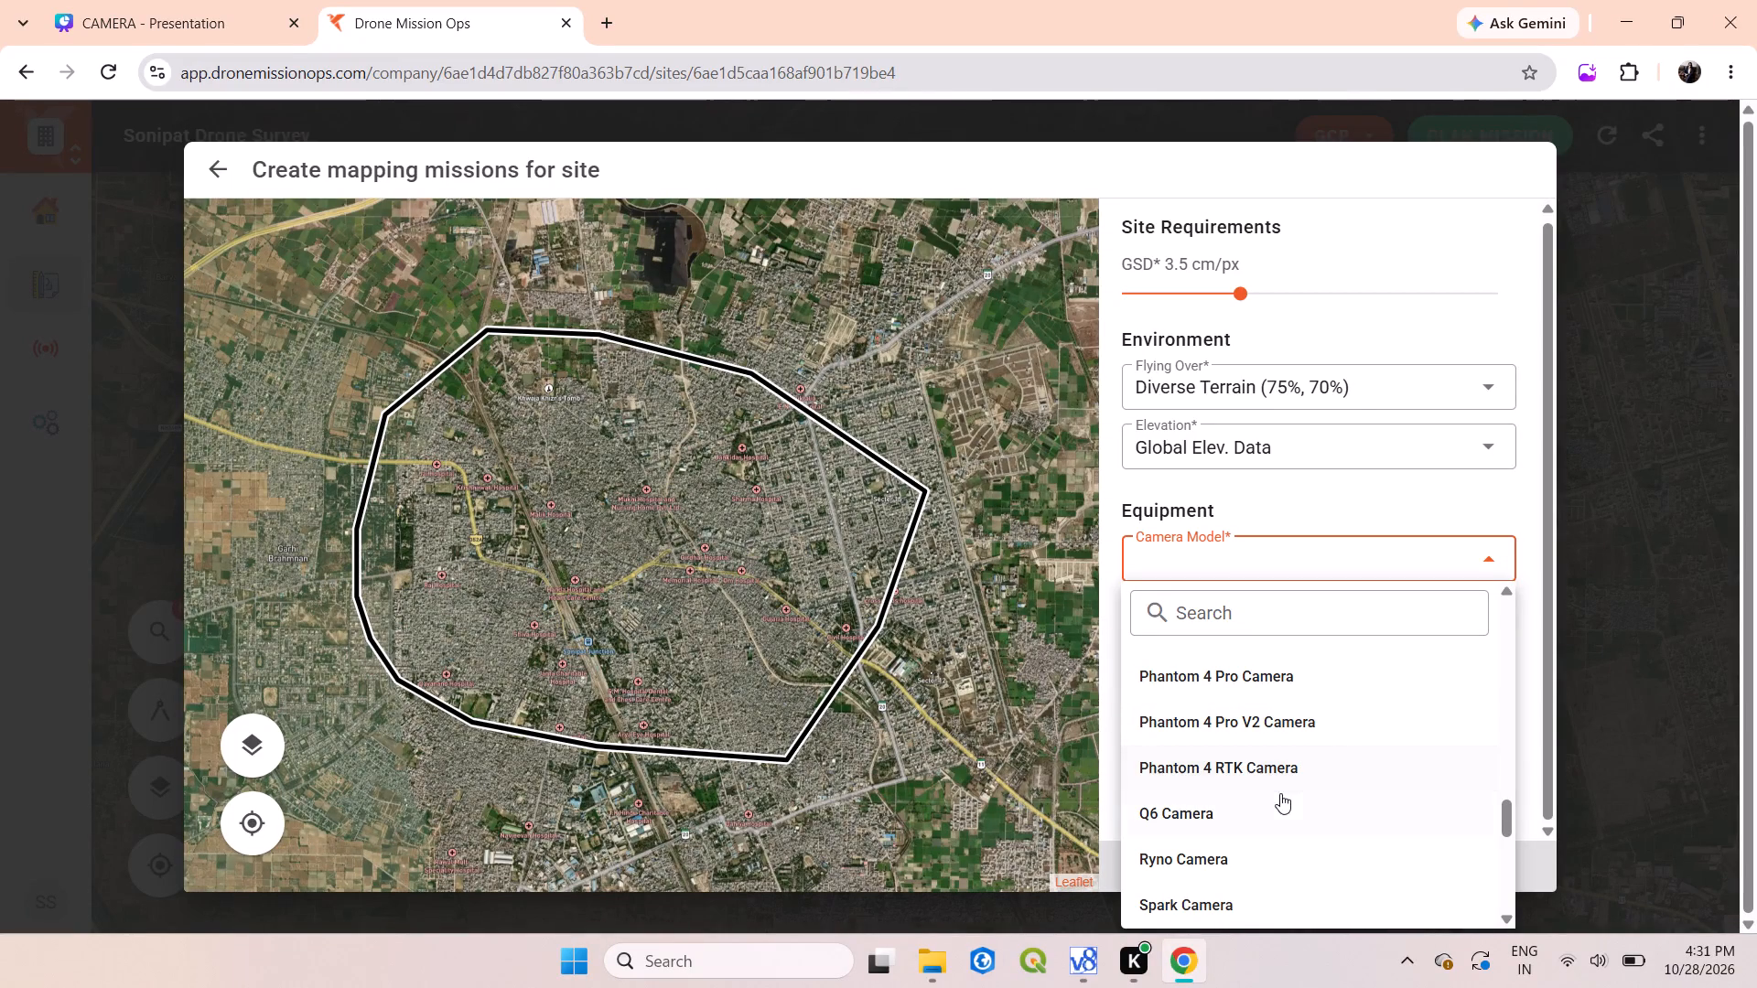
scroll(1264, 735, down, 7)
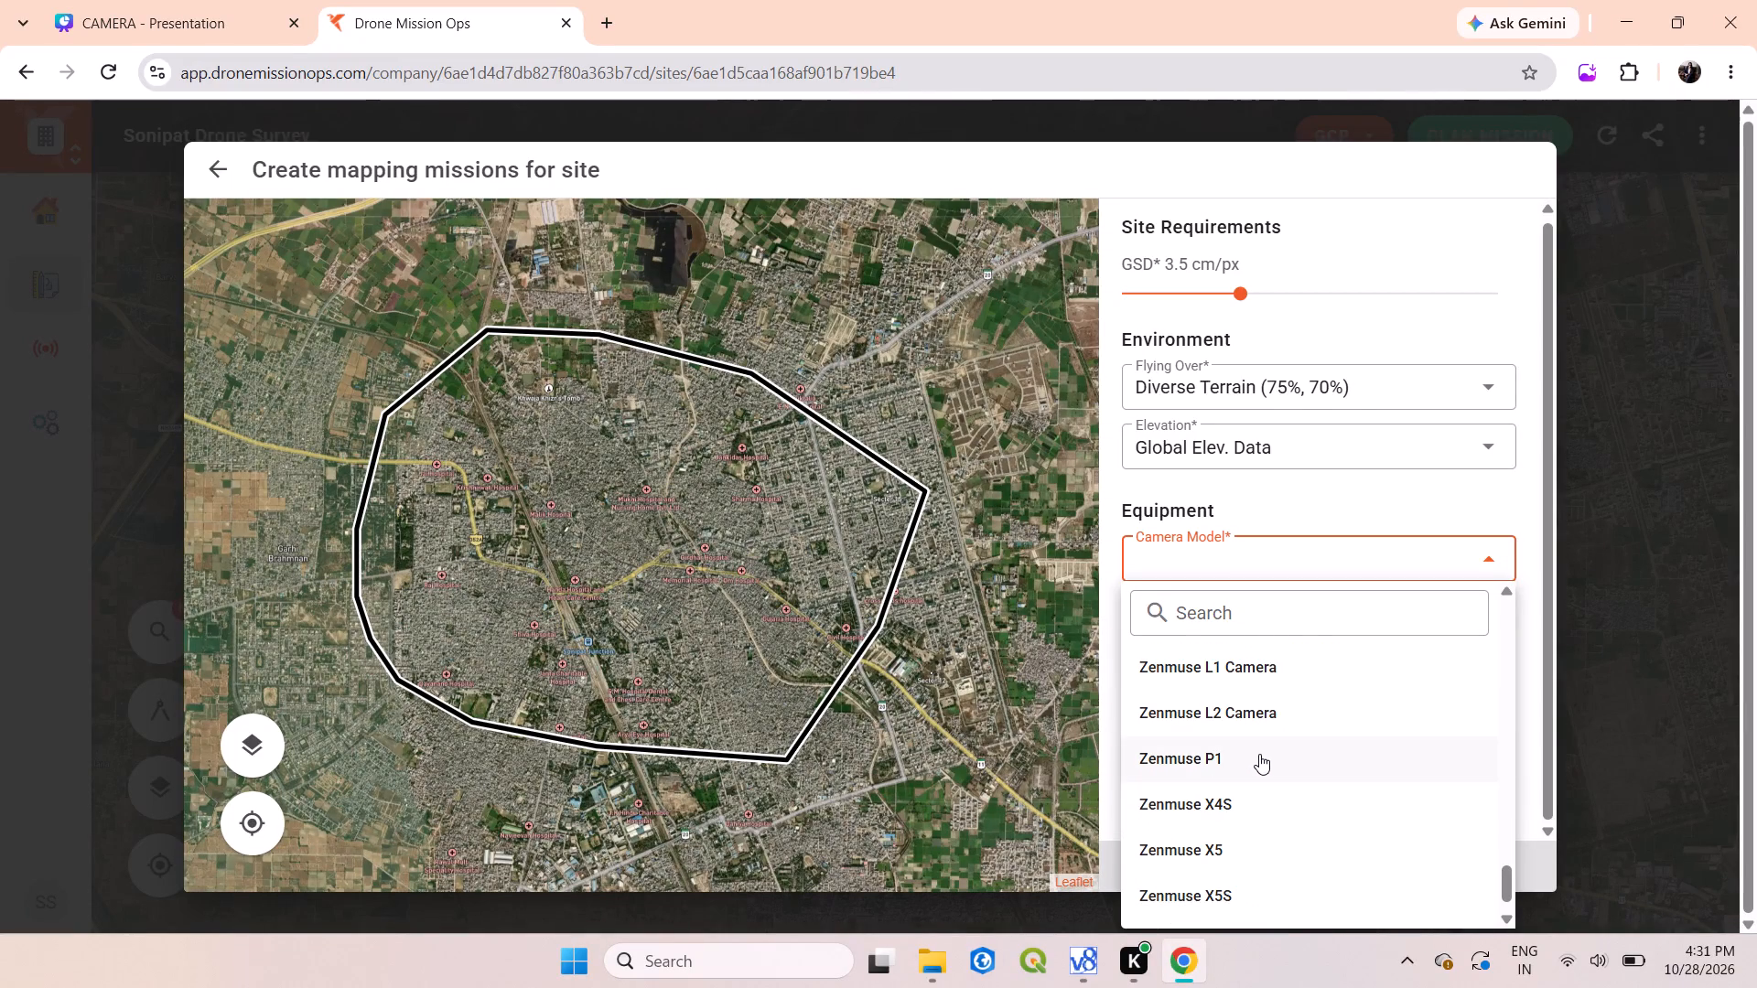
scroll(1259, 754, up, 3)
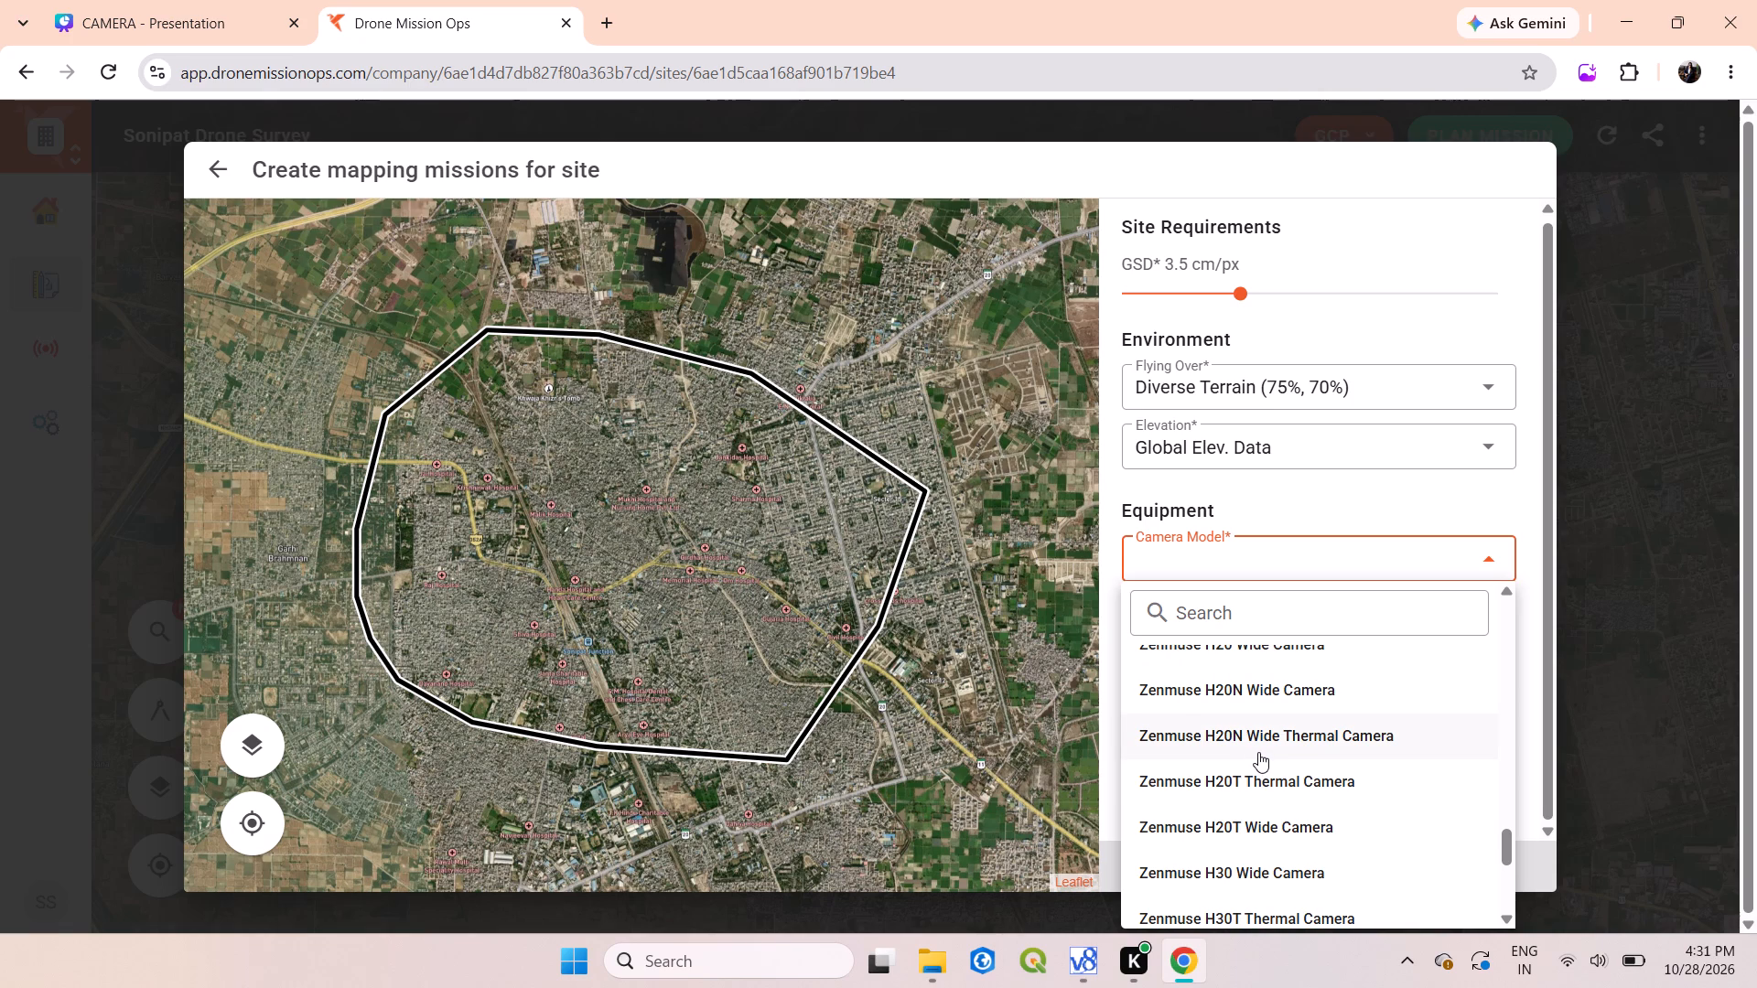
scroll(1258, 752, down, 13)
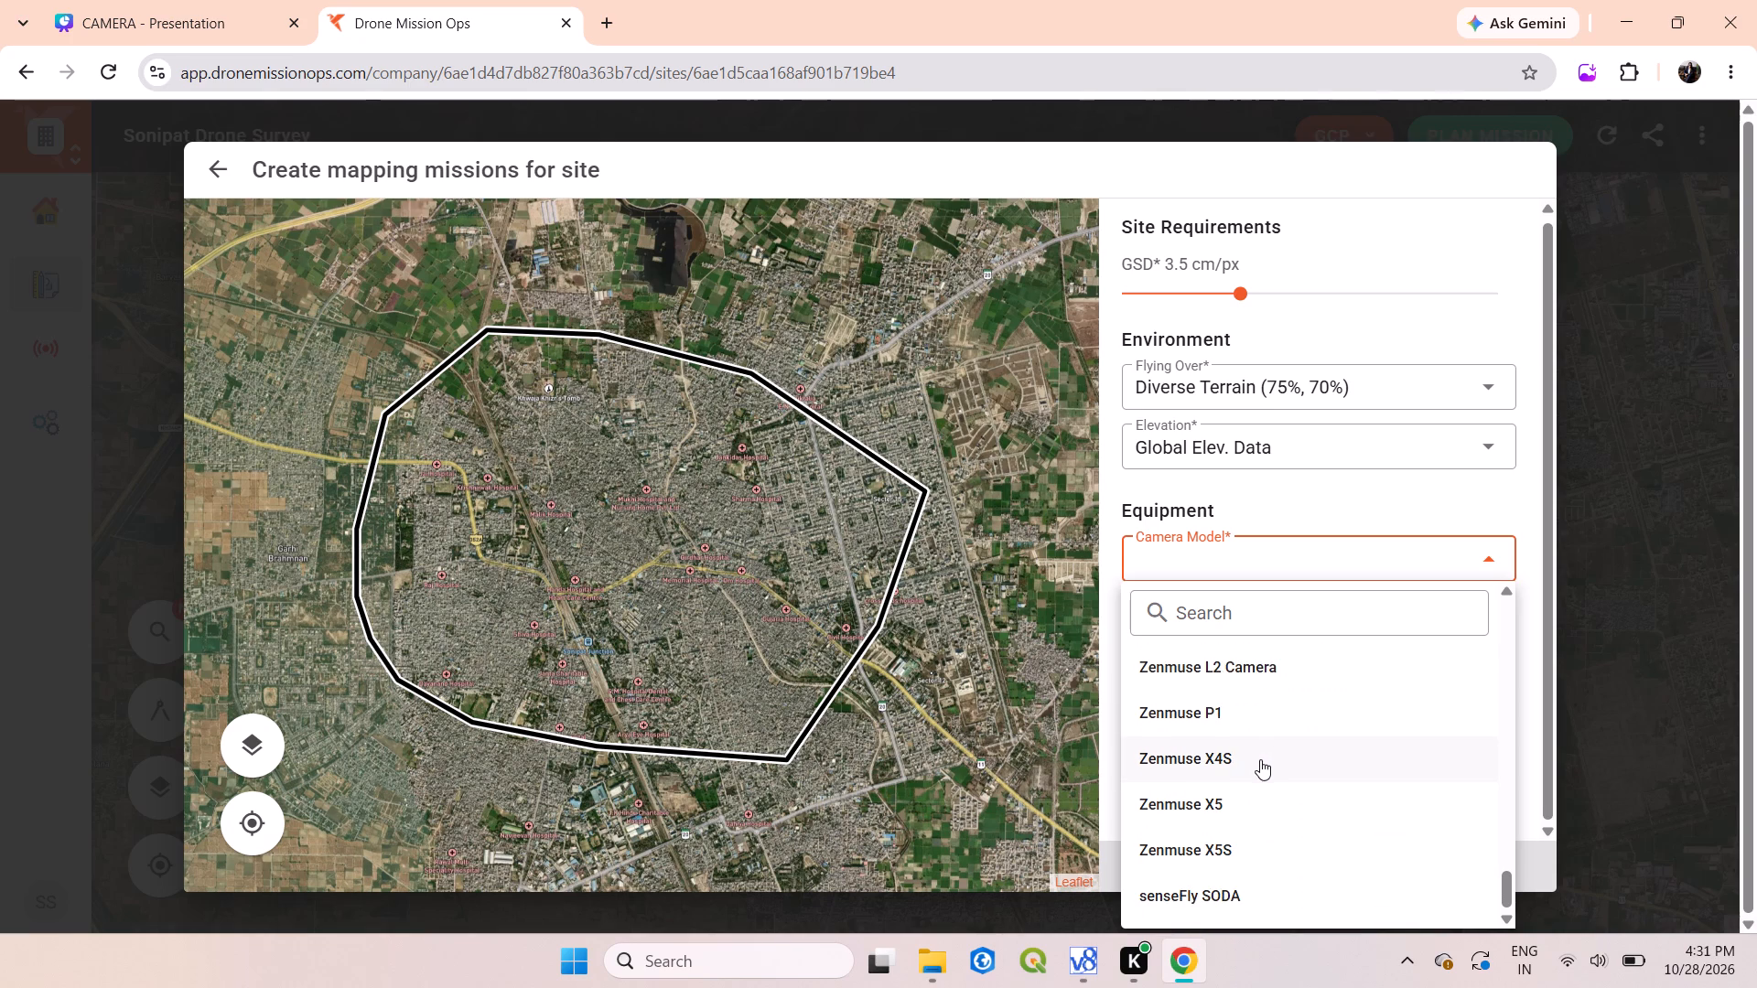
scroll(1257, 768, up, 19)
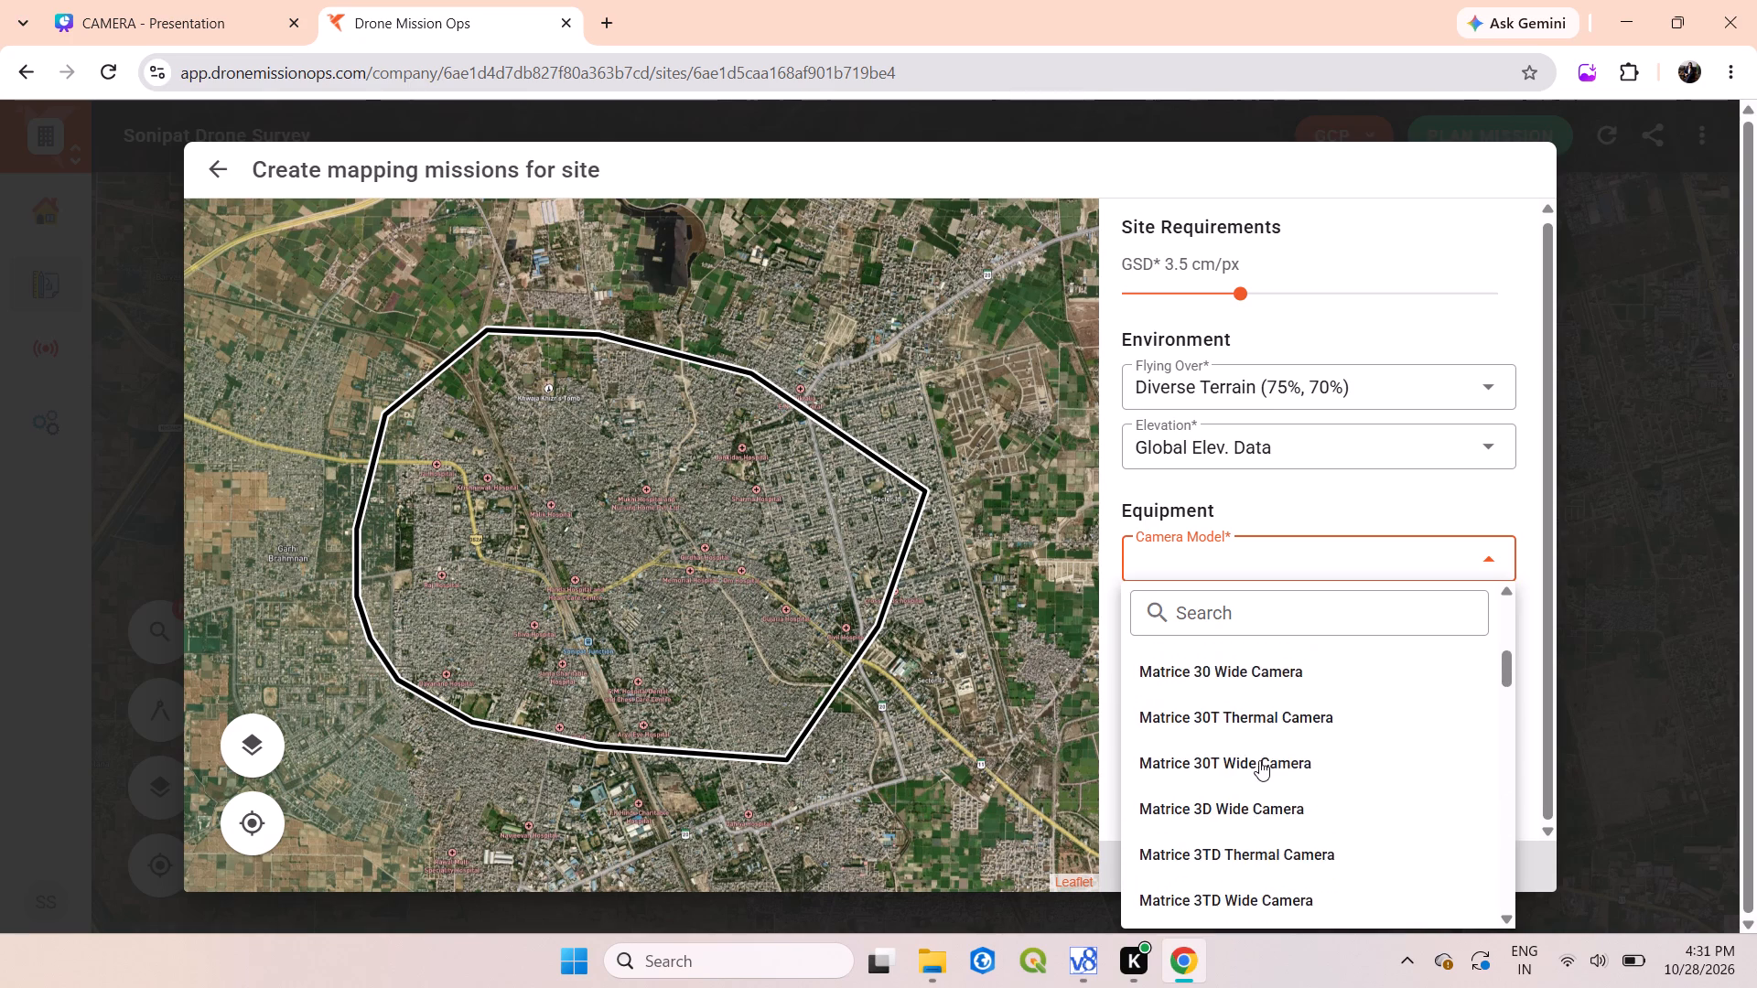
scroll(1259, 760, up, 5)
scroll(1259, 760, down, 1)
scroll(1259, 760, up, 2)
scroll(1254, 762, down, 2)
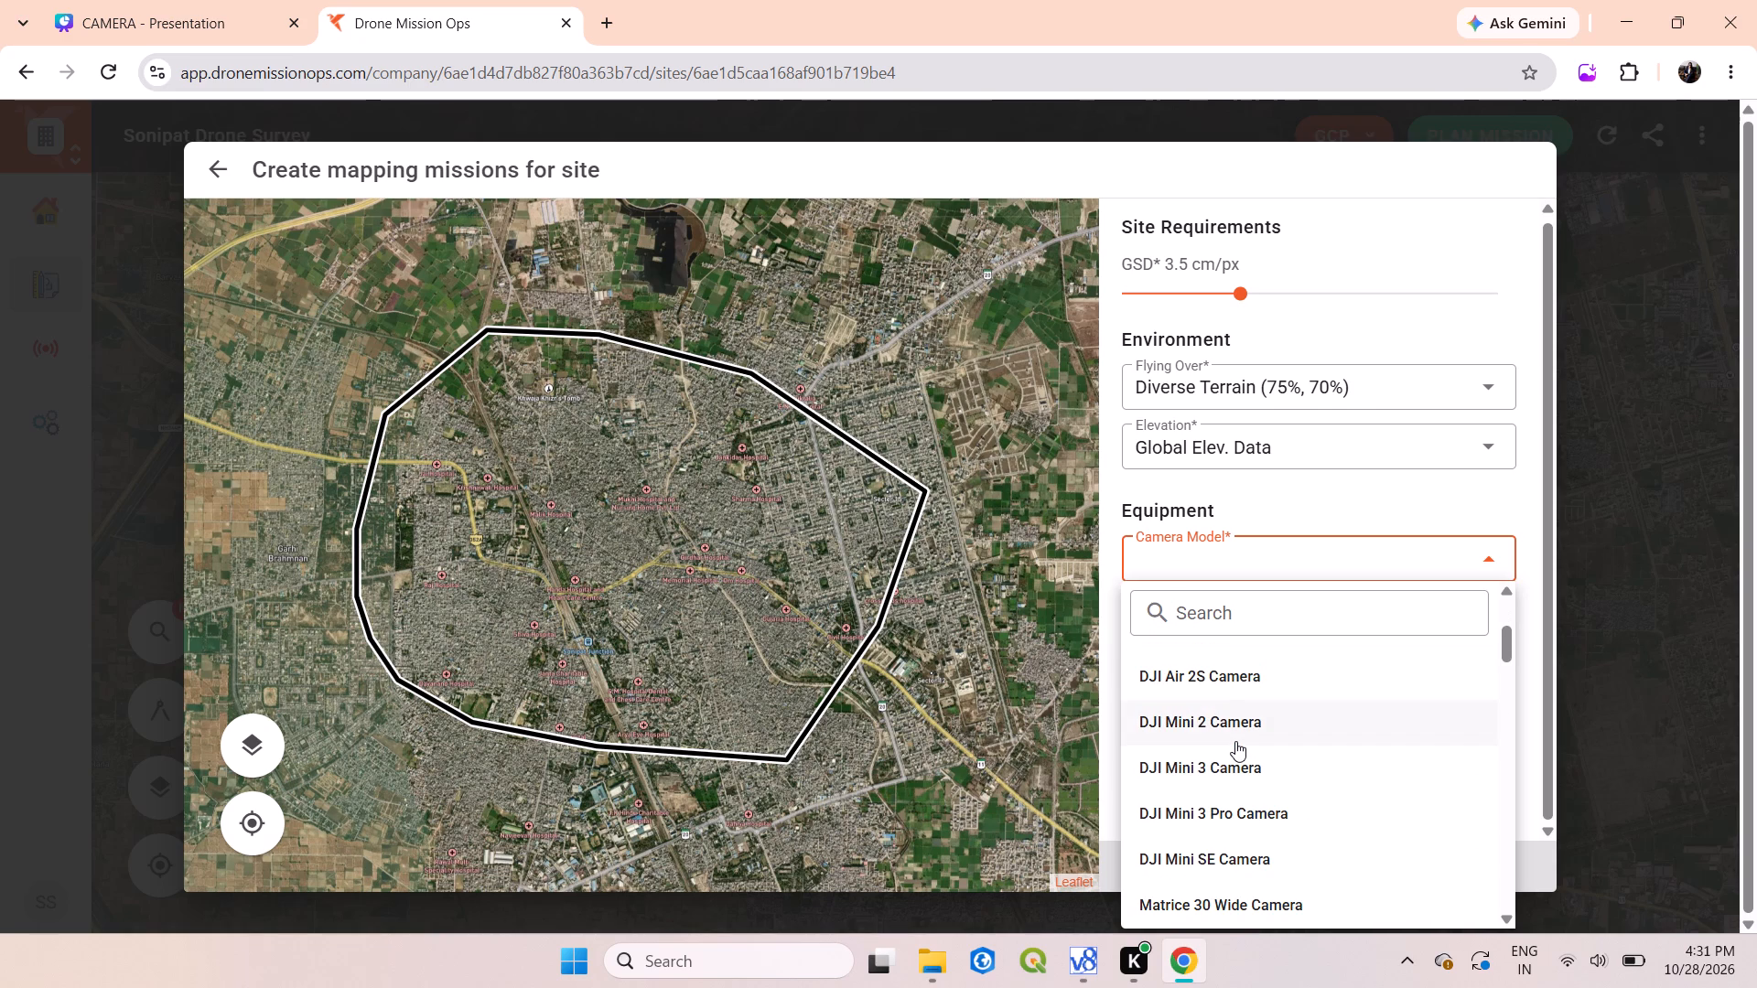
click(1234, 800)
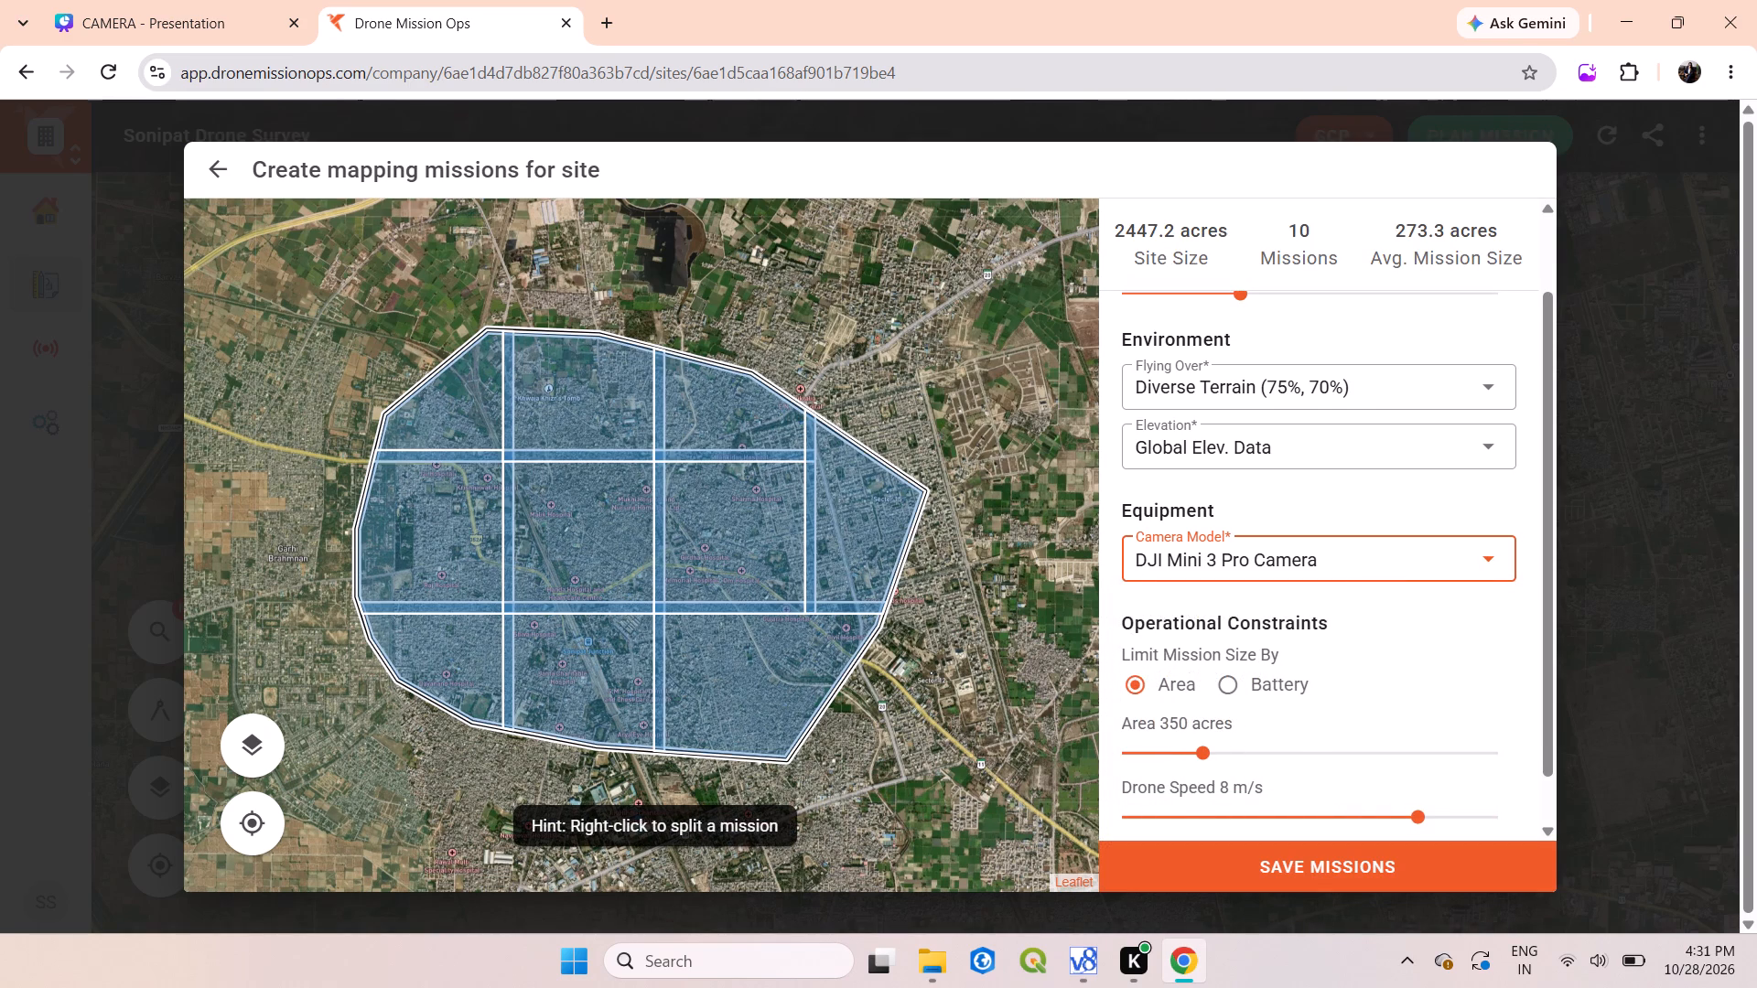
Try different area limits for splitting the site into missions, and settle on 79 acres per mission.
scroll(1353, 679, down, 1)
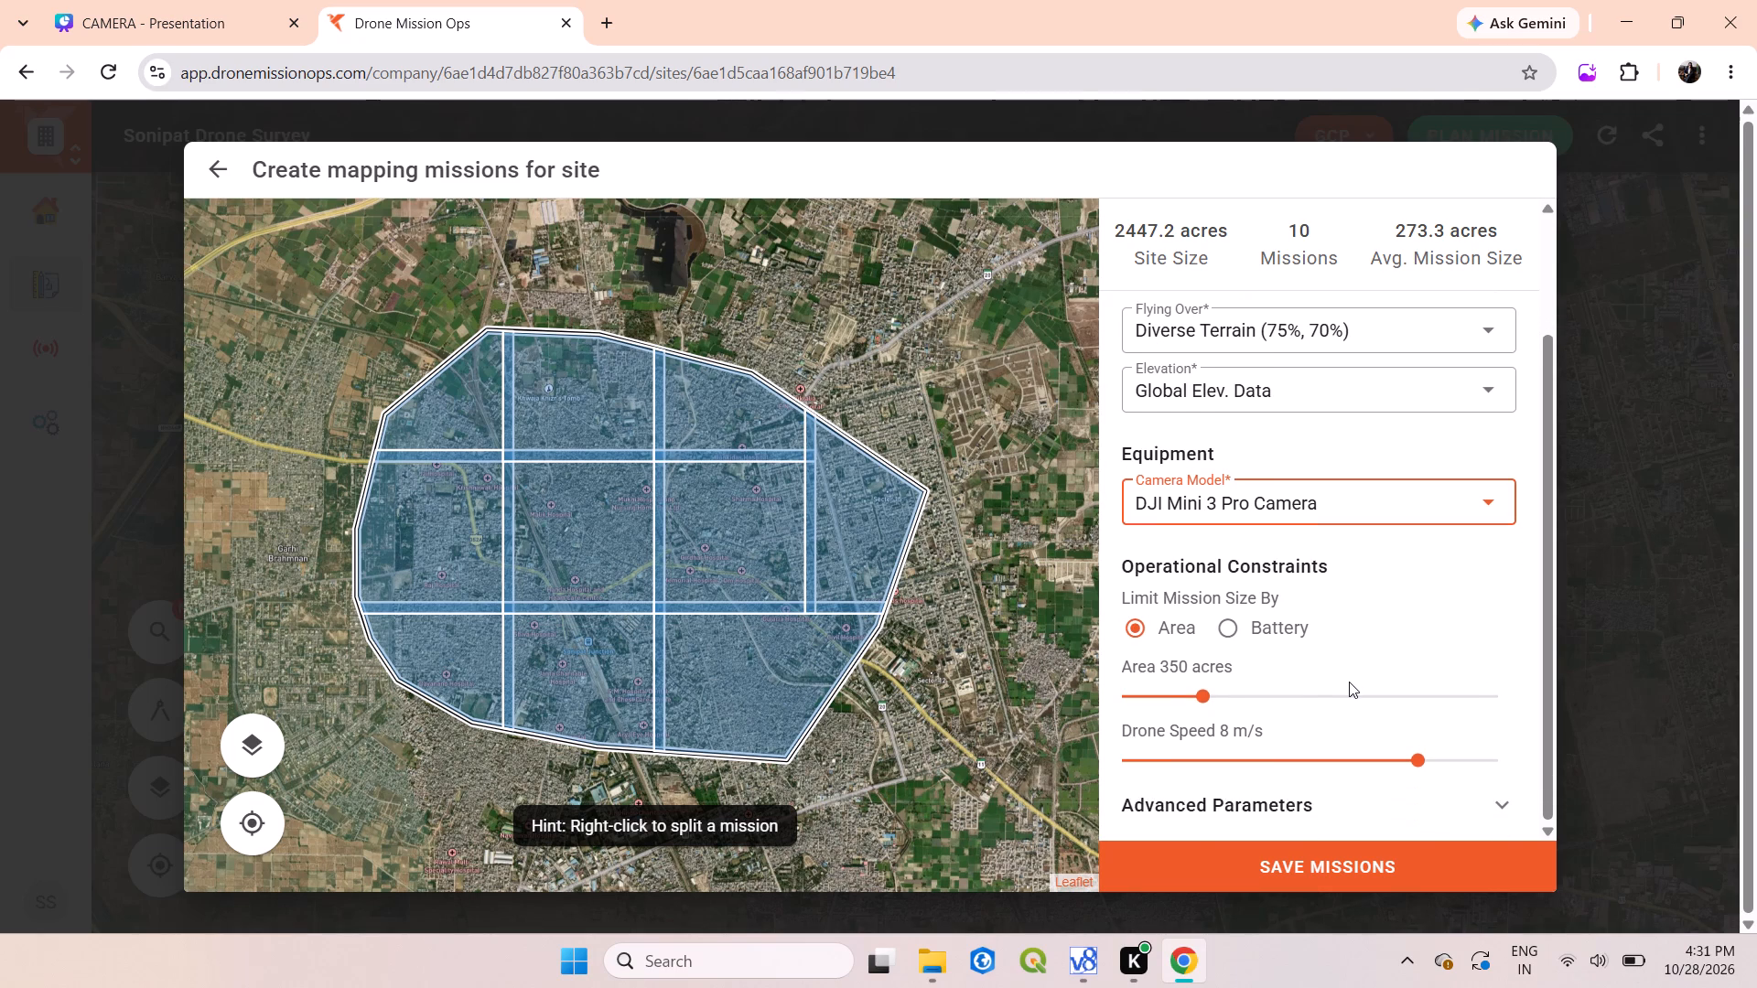
scroll(1349, 682, down, 1)
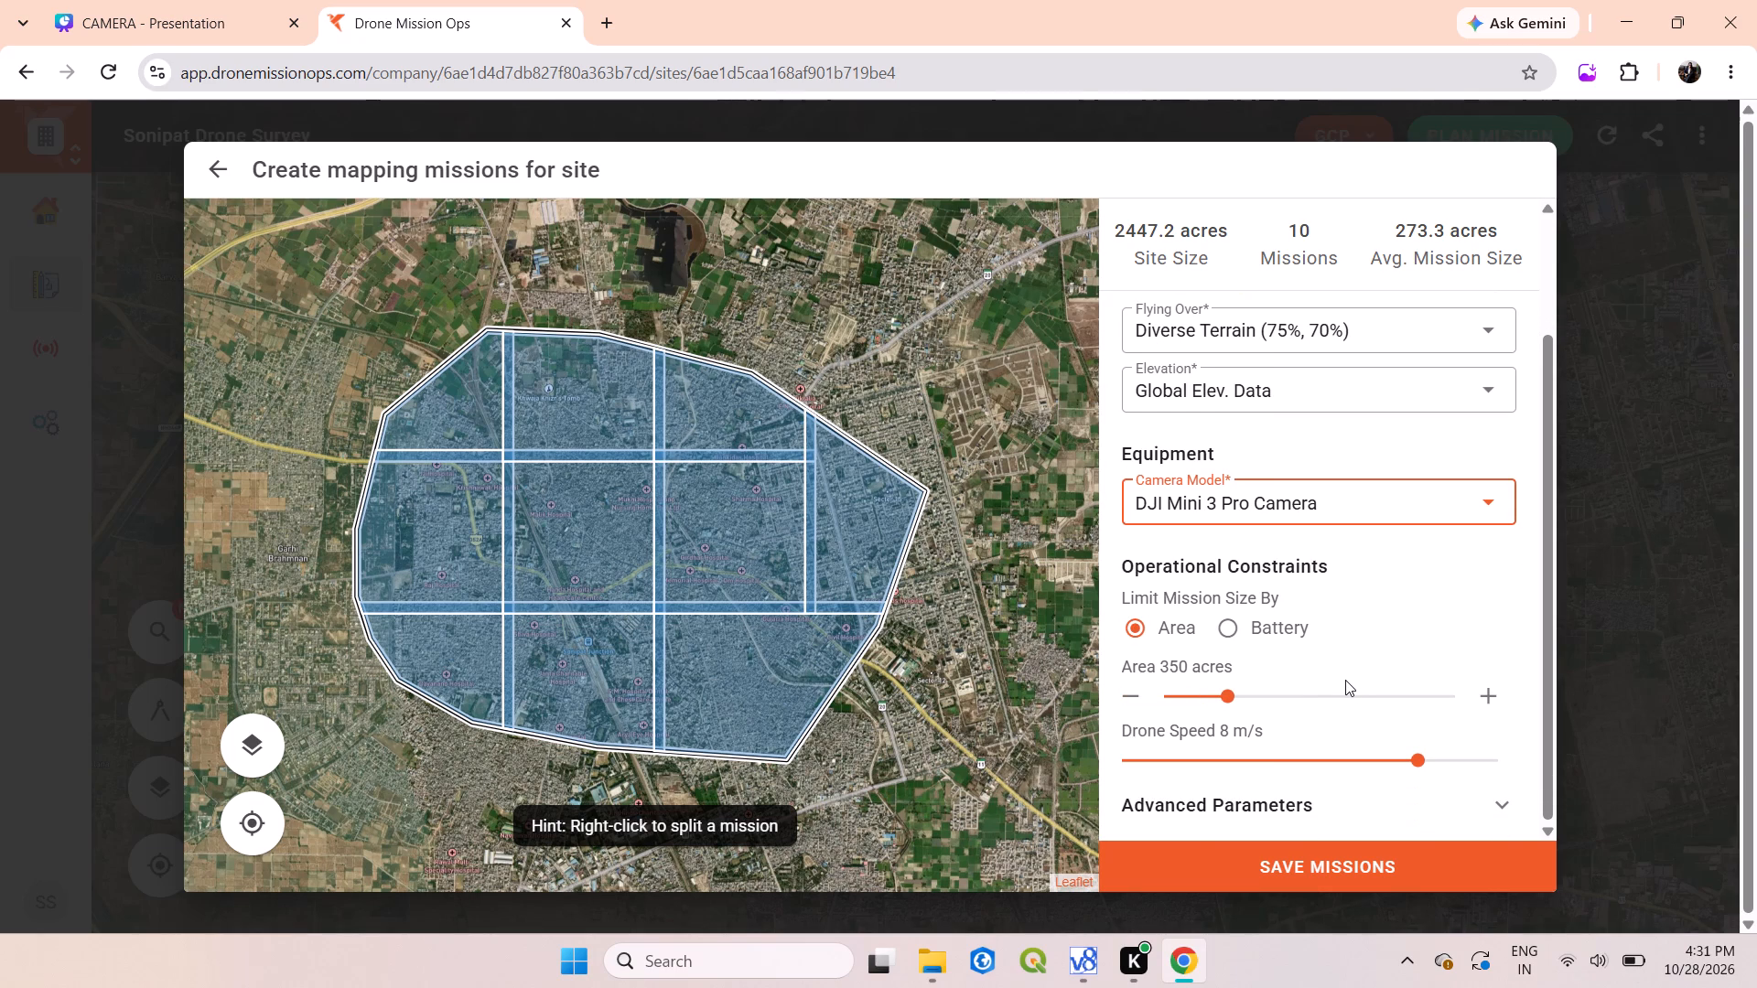
drag(1227, 692, 1255, 692)
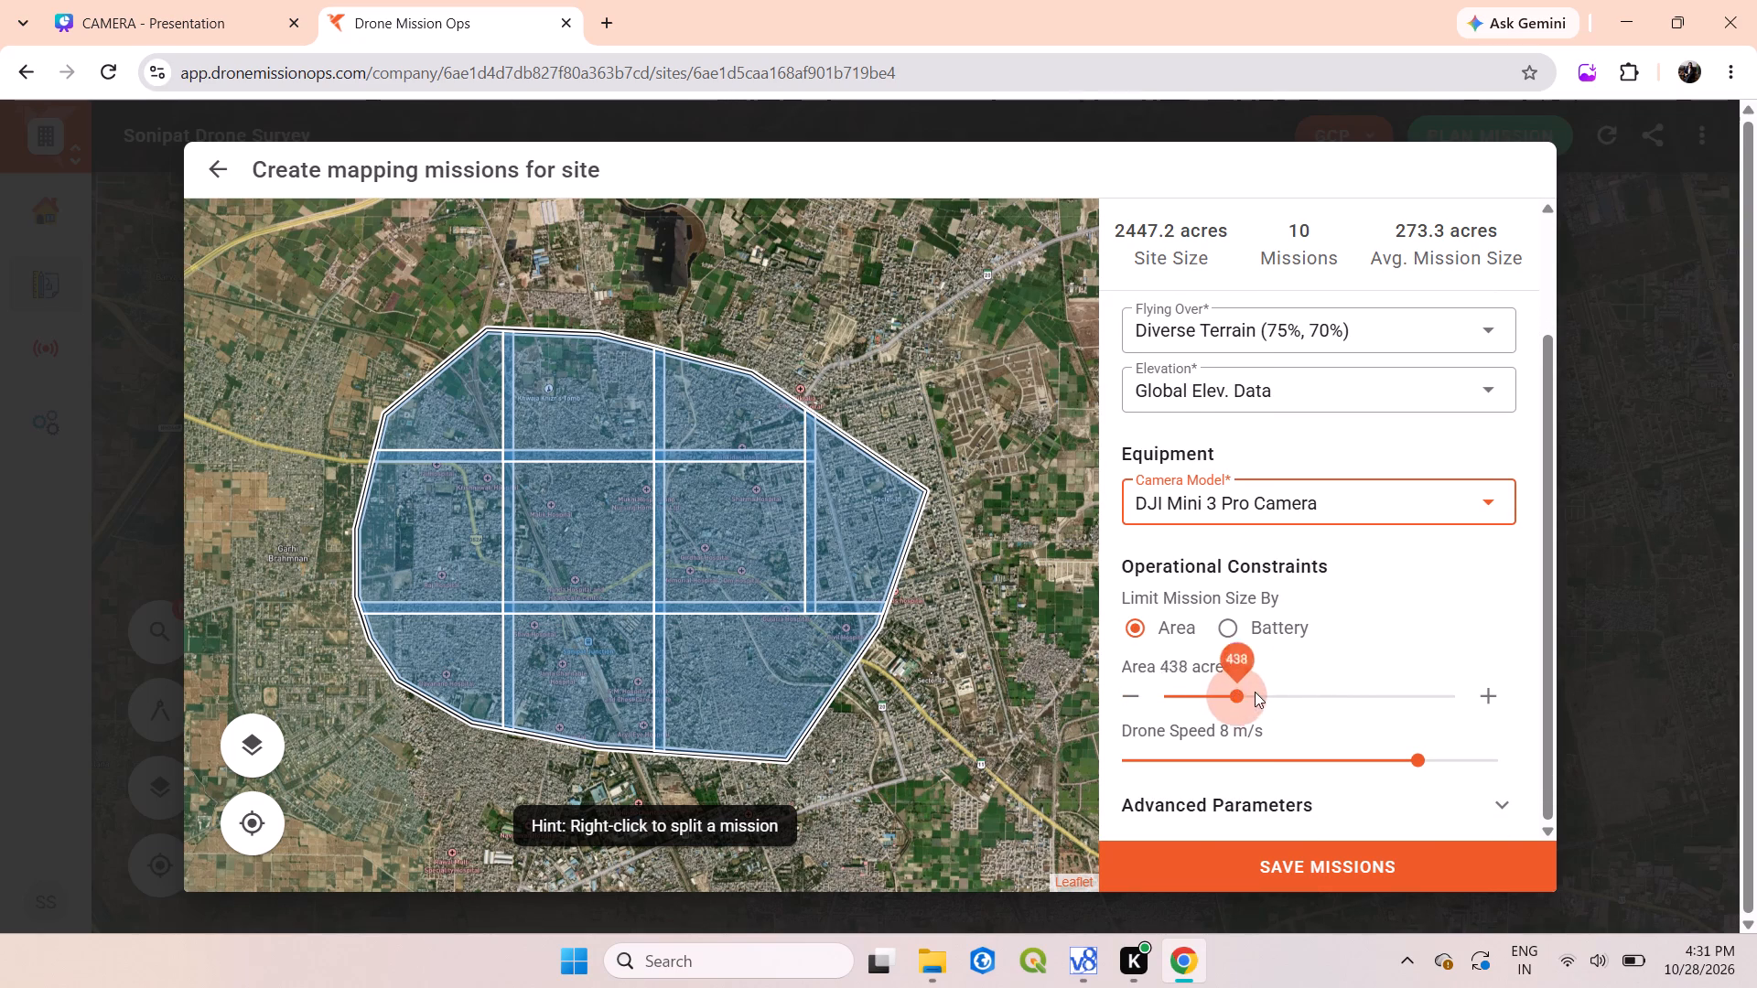
drag(1255, 692, 1254, 700)
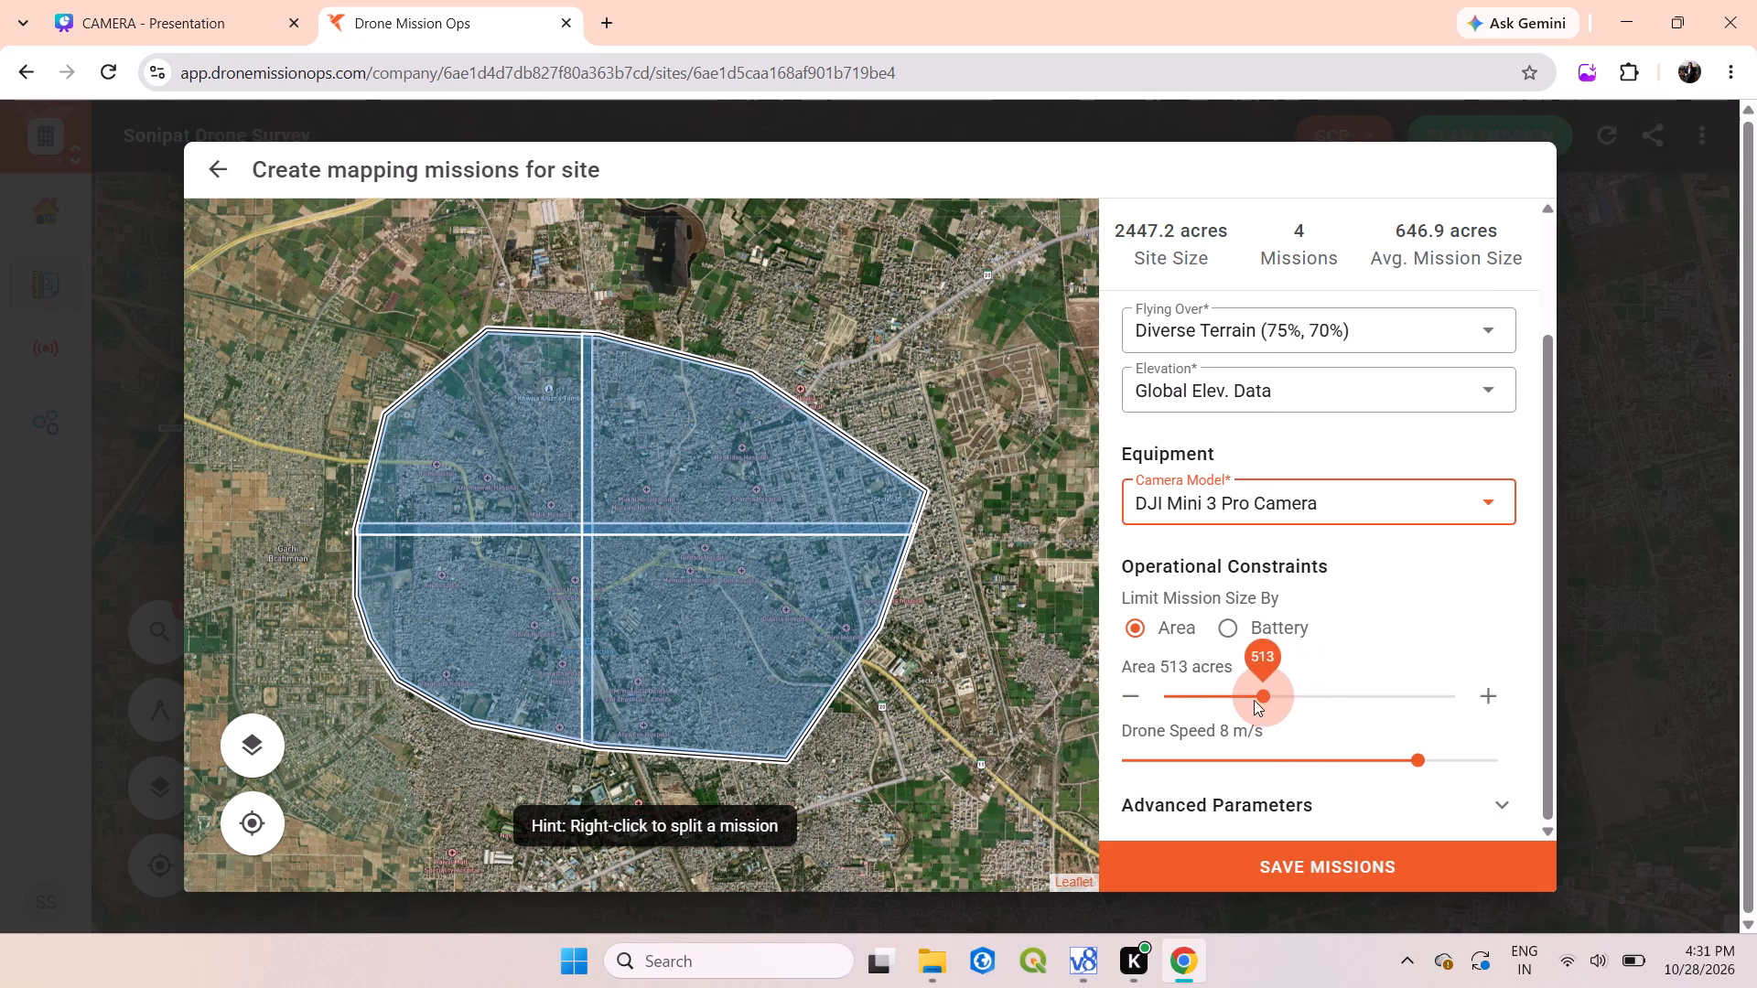
drag(1254, 700, 1185, 703)
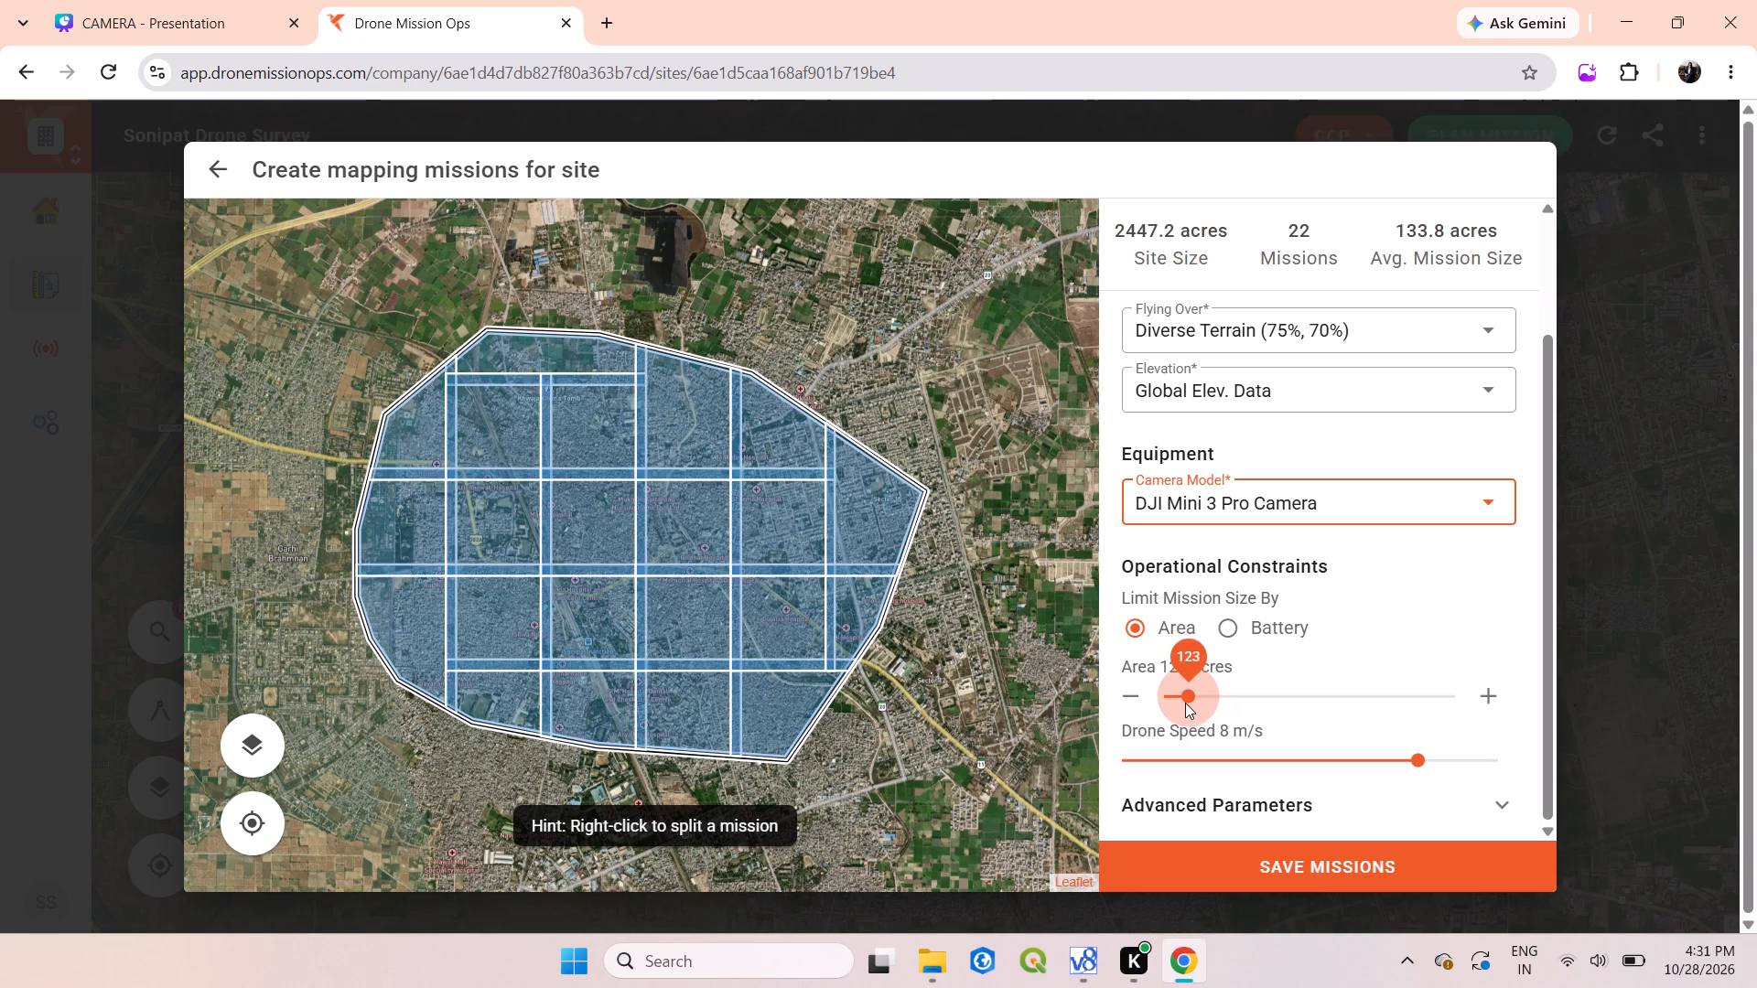
drag(1185, 703, 1180, 703)
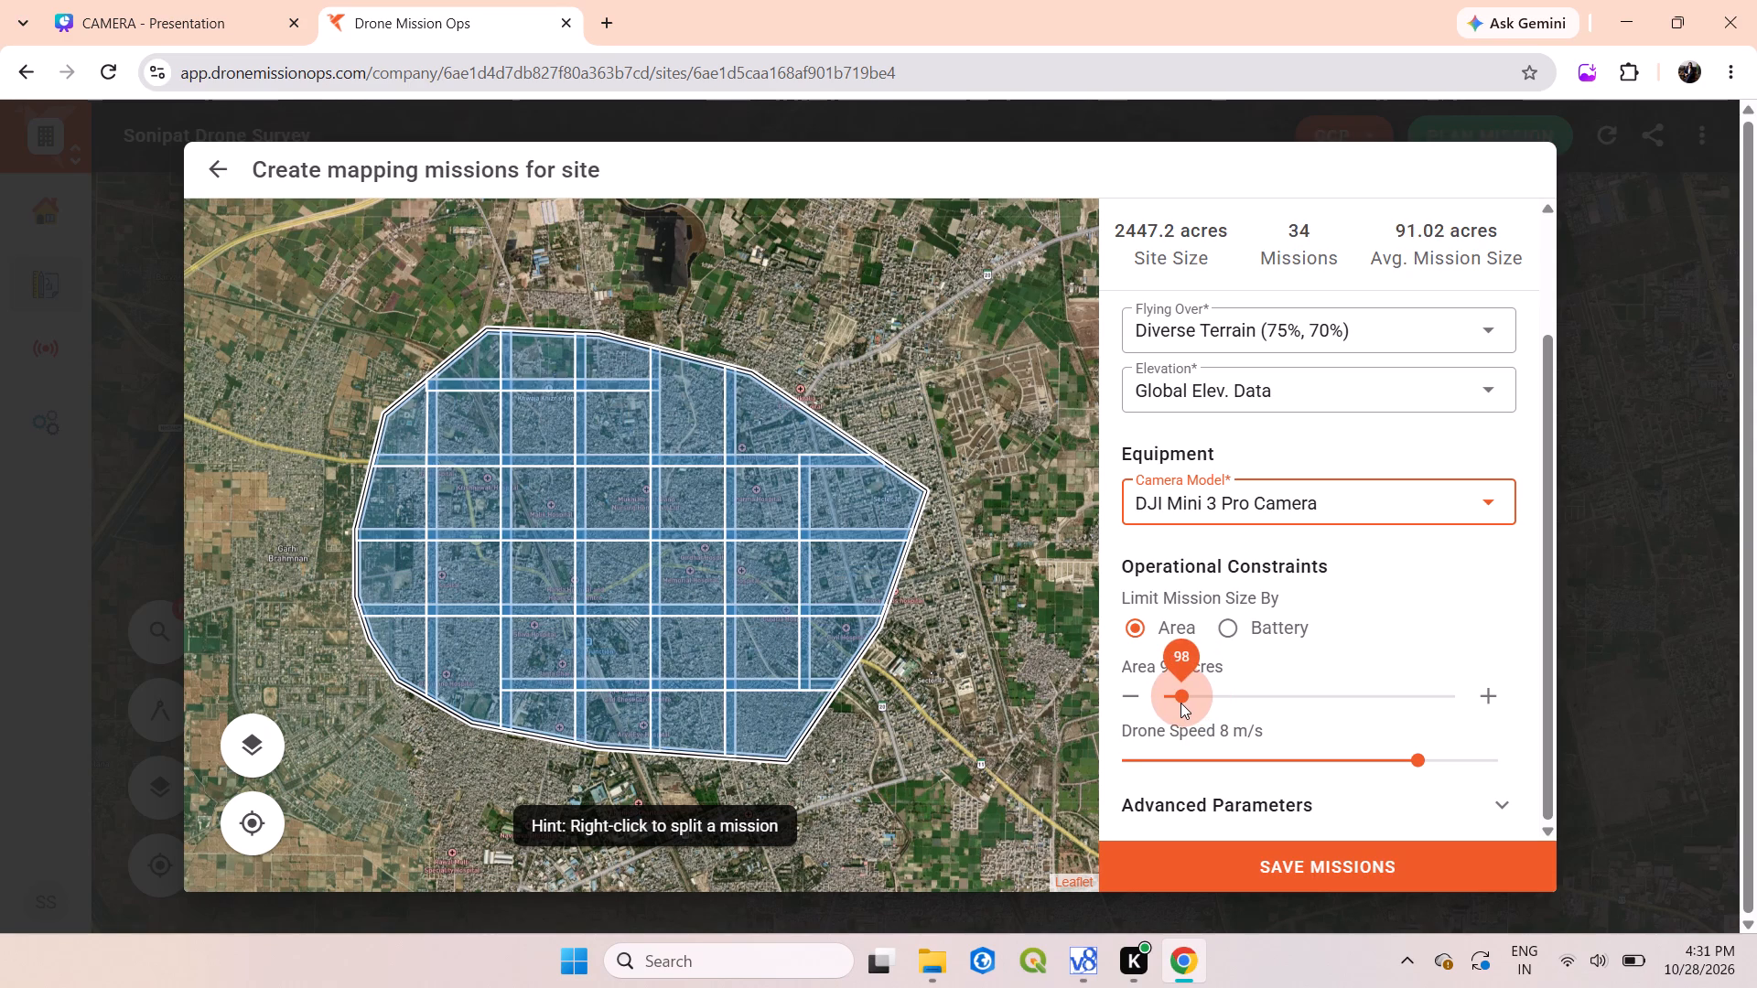
drag(1180, 703, 1181, 703)
drag(1181, 703, 1178, 703)
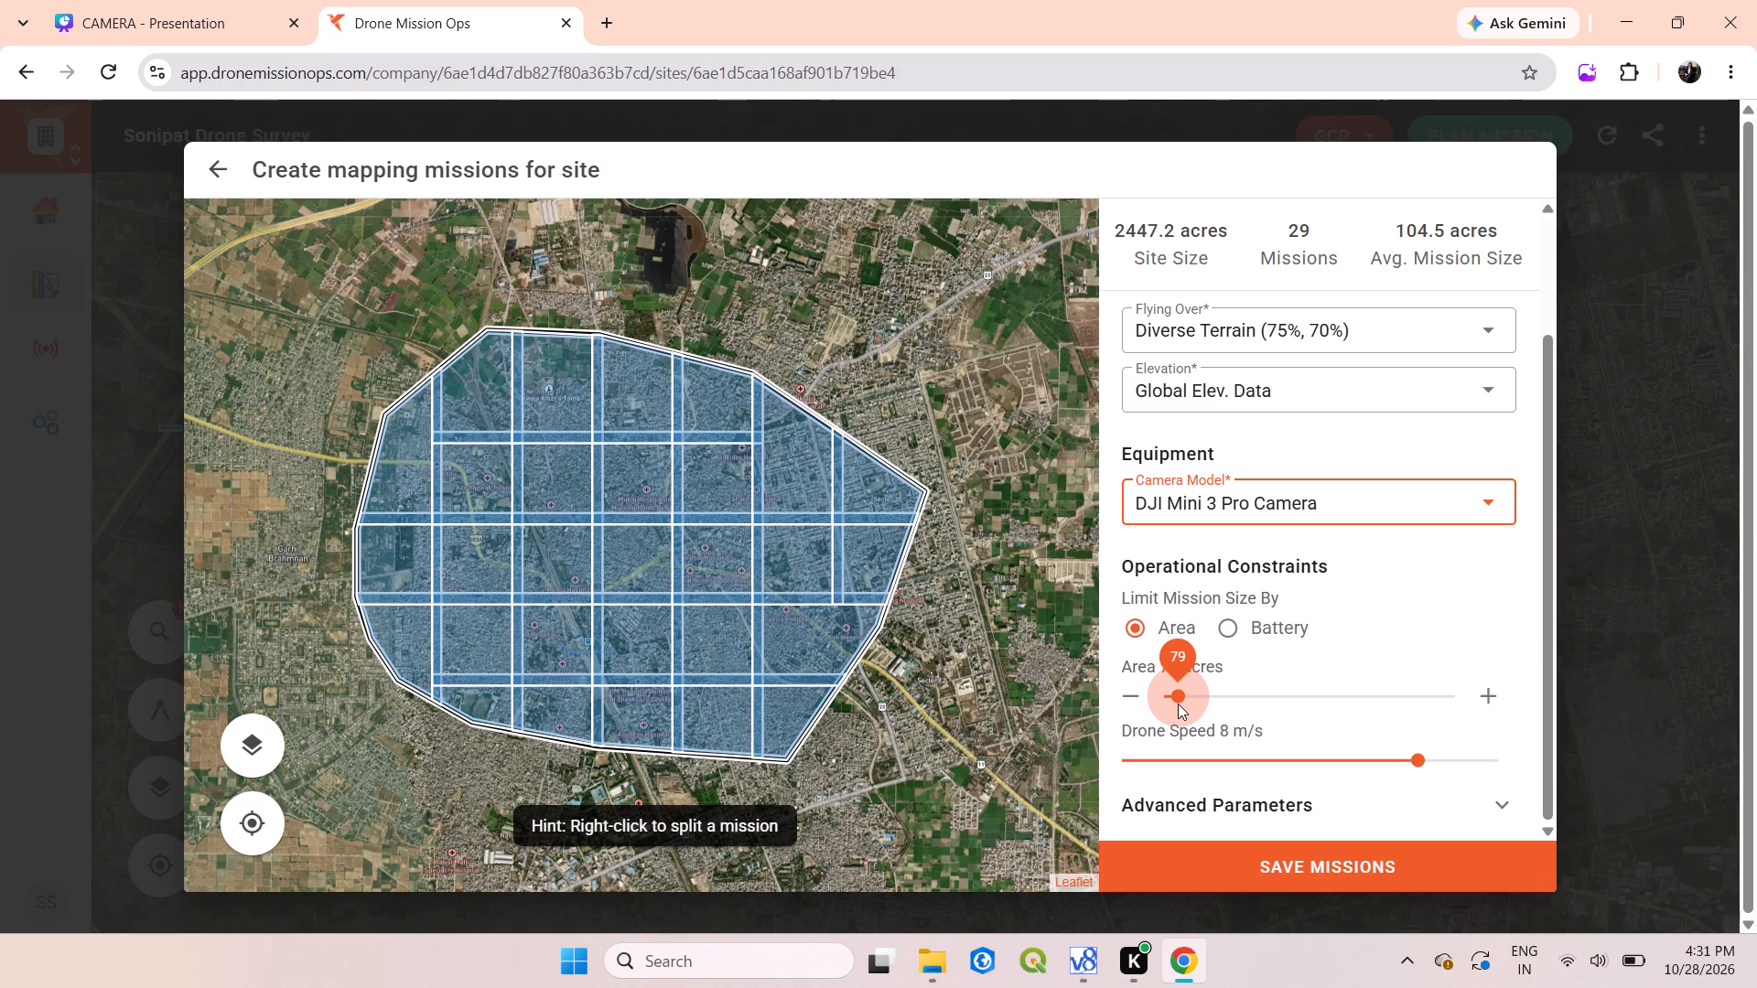
drag(1178, 703, 1173, 703)
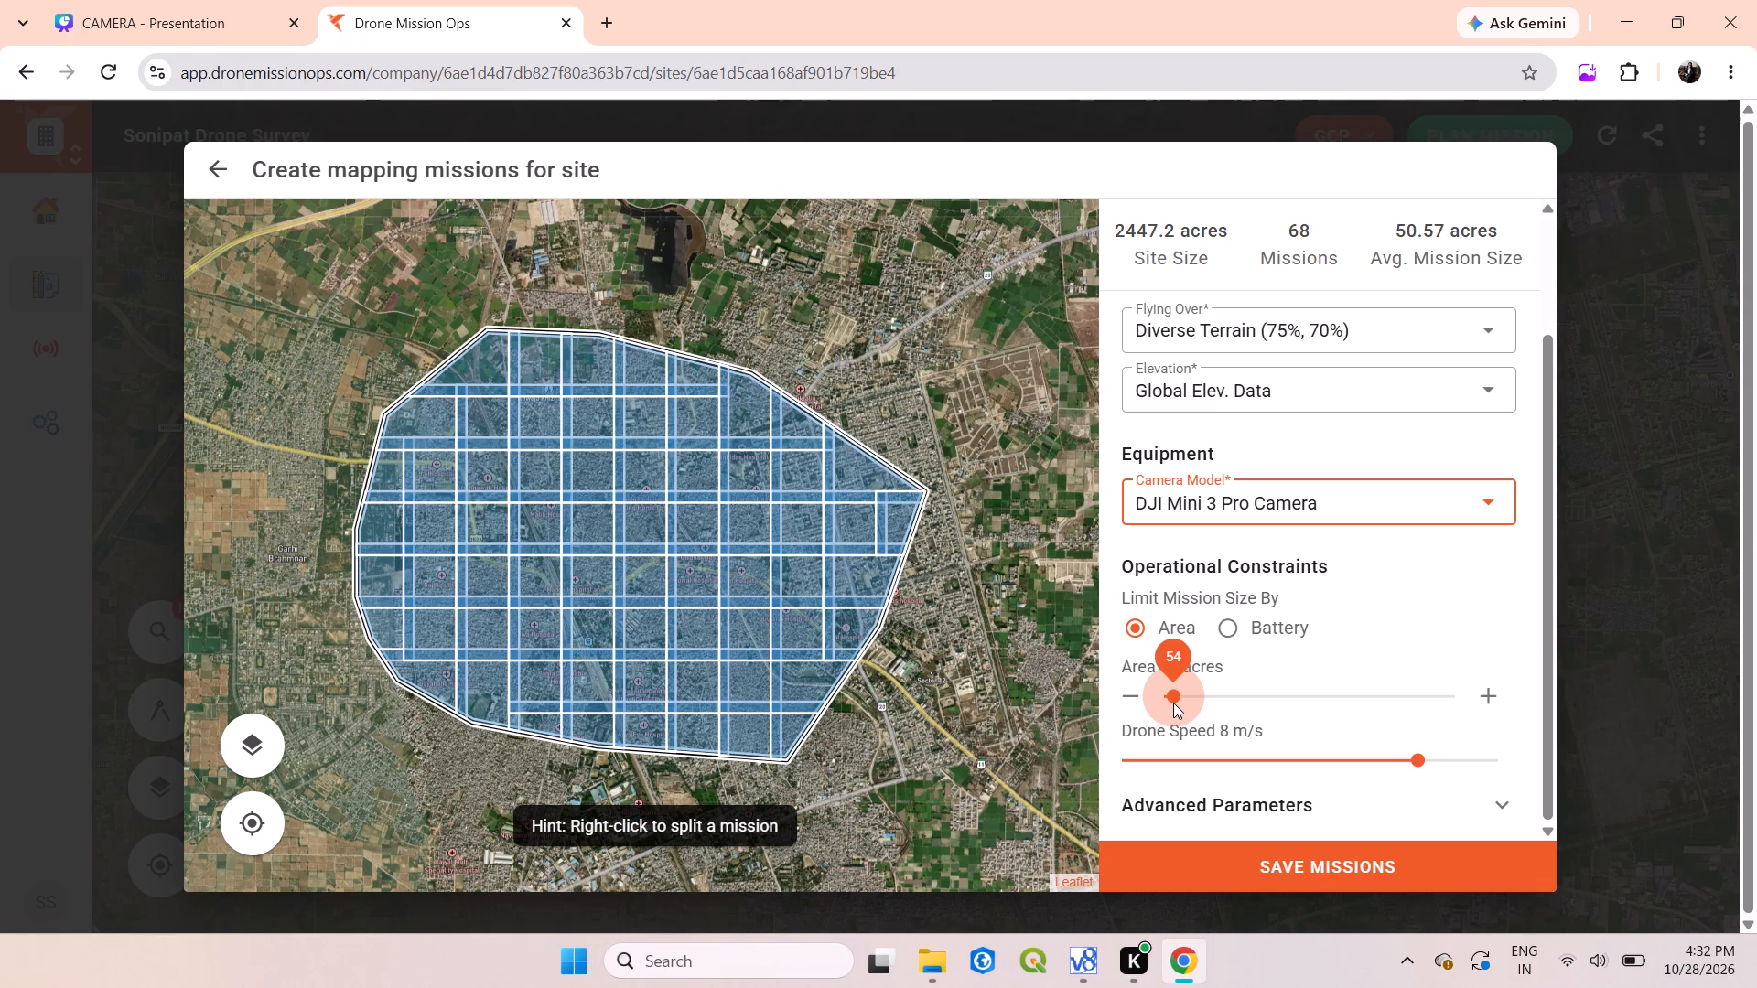
drag(1173, 703, 1183, 704)
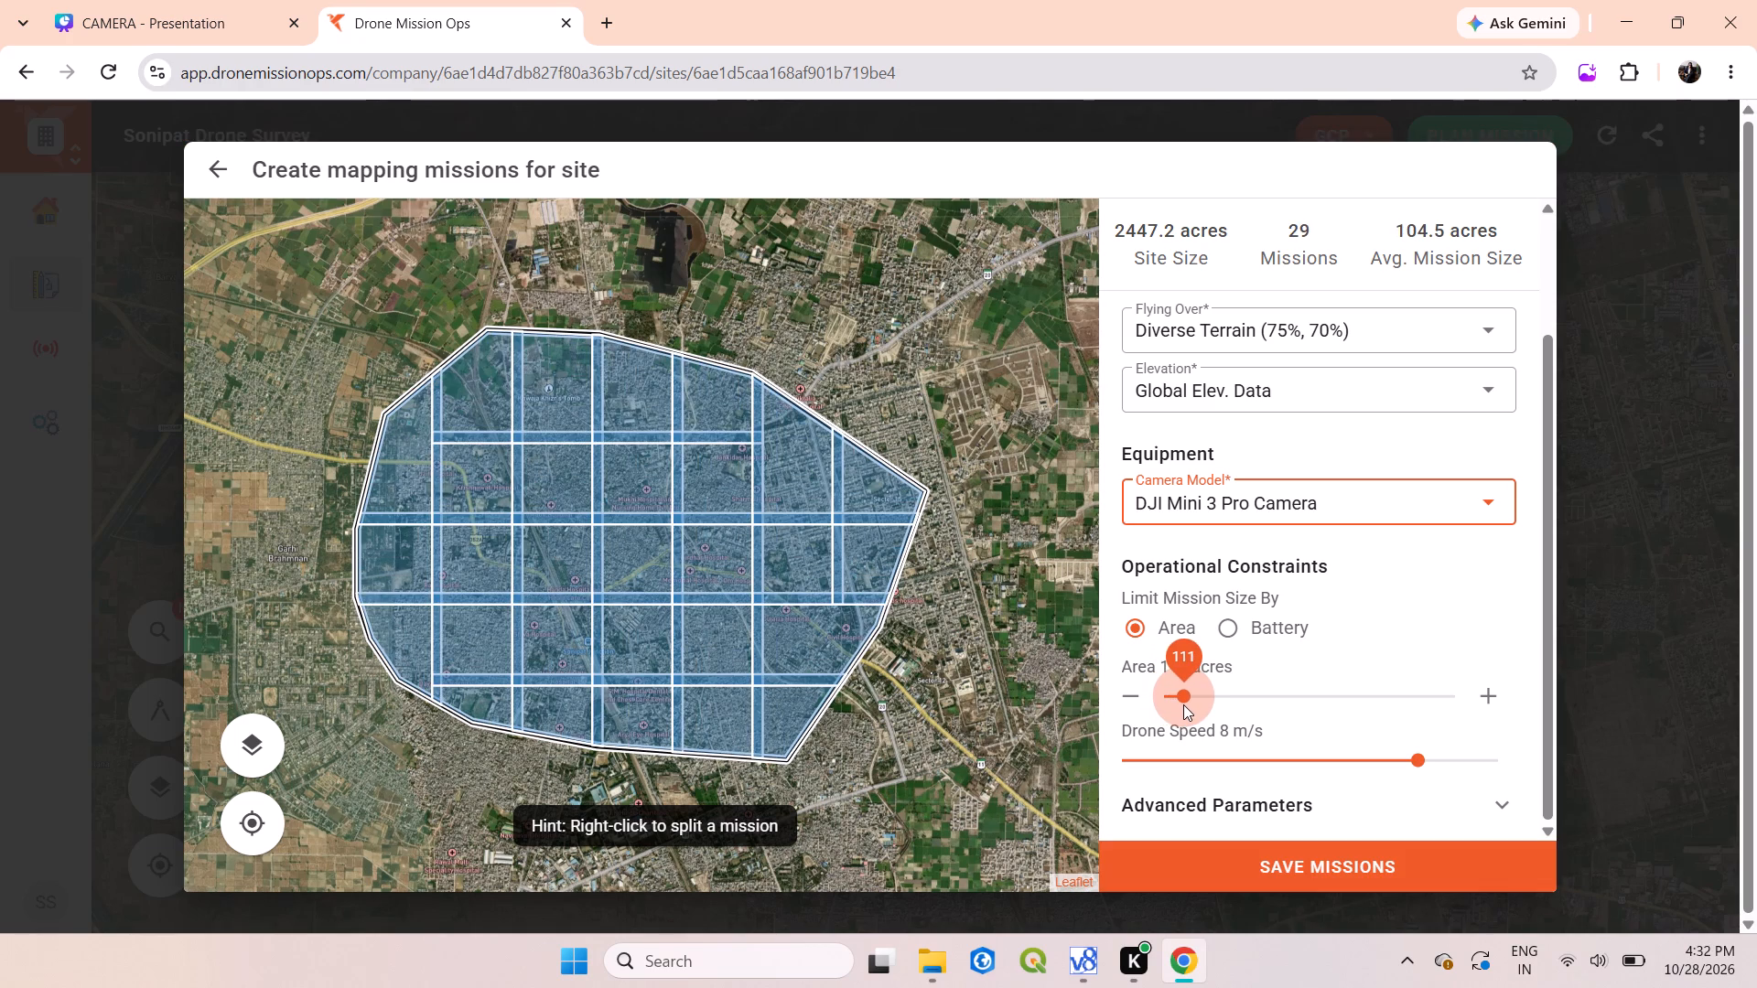
drag(1183, 704, 1178, 699)
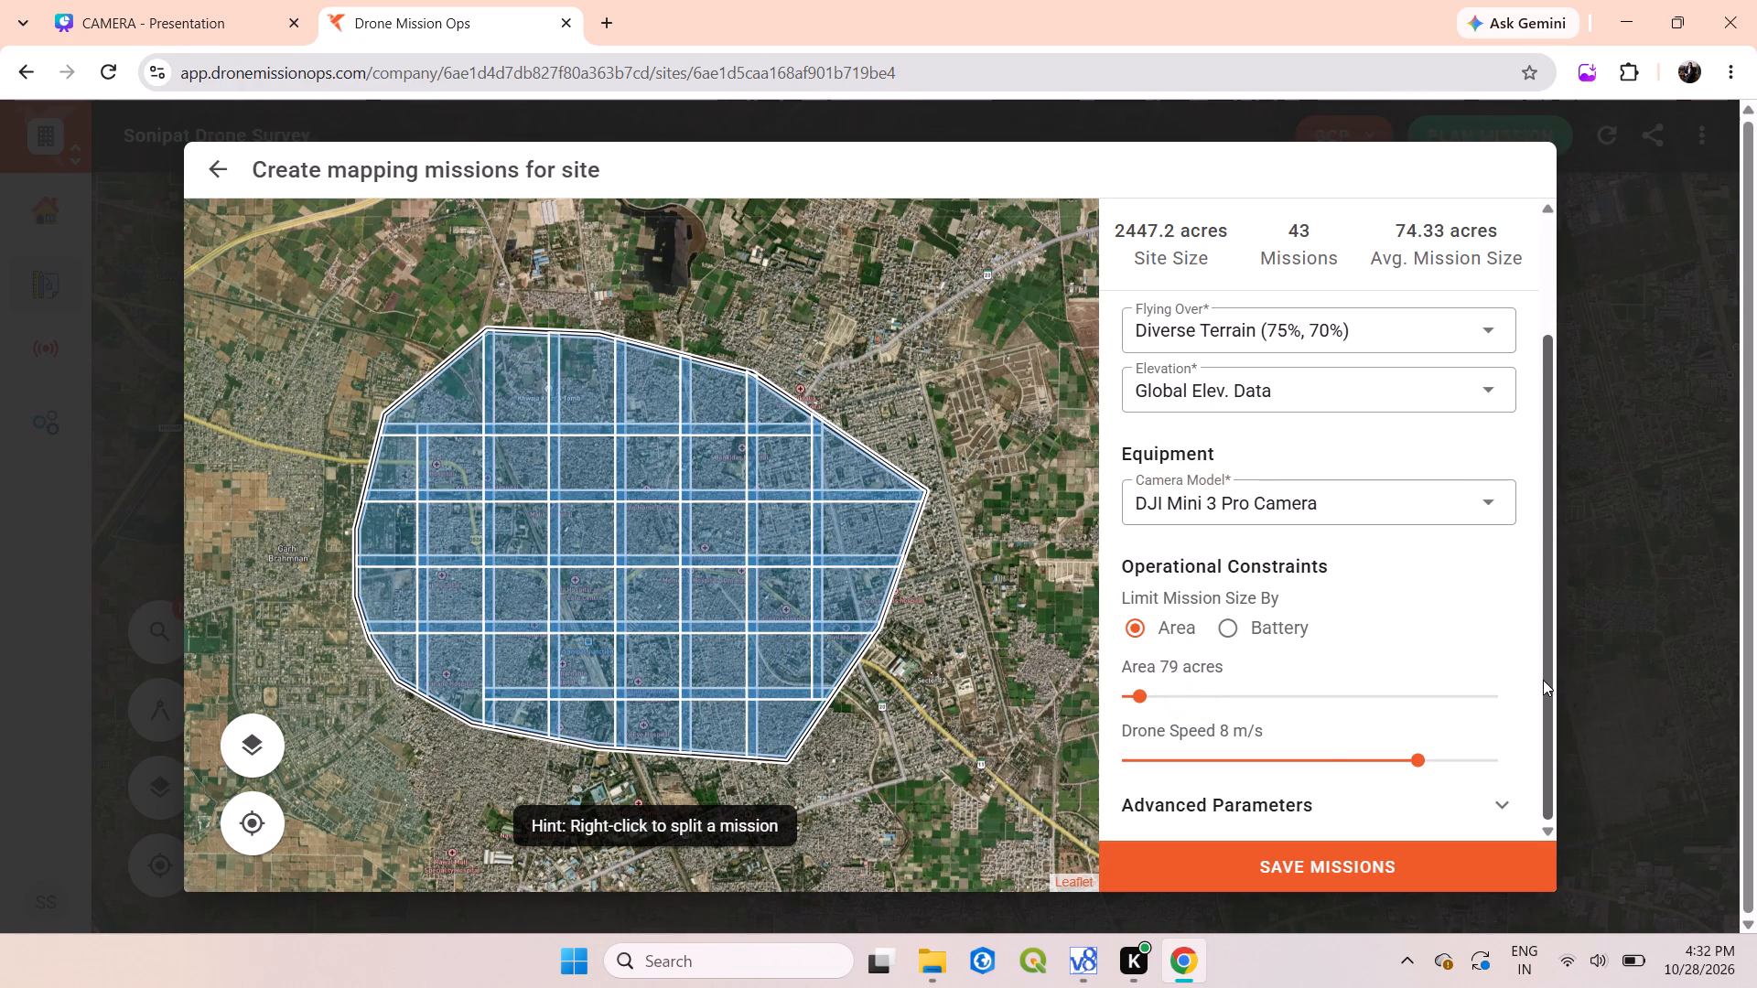
Expand the advanced parameters and look through the mission settings, including the available aspect ratios, without changing any.
scroll(1545, 691, down, 4)
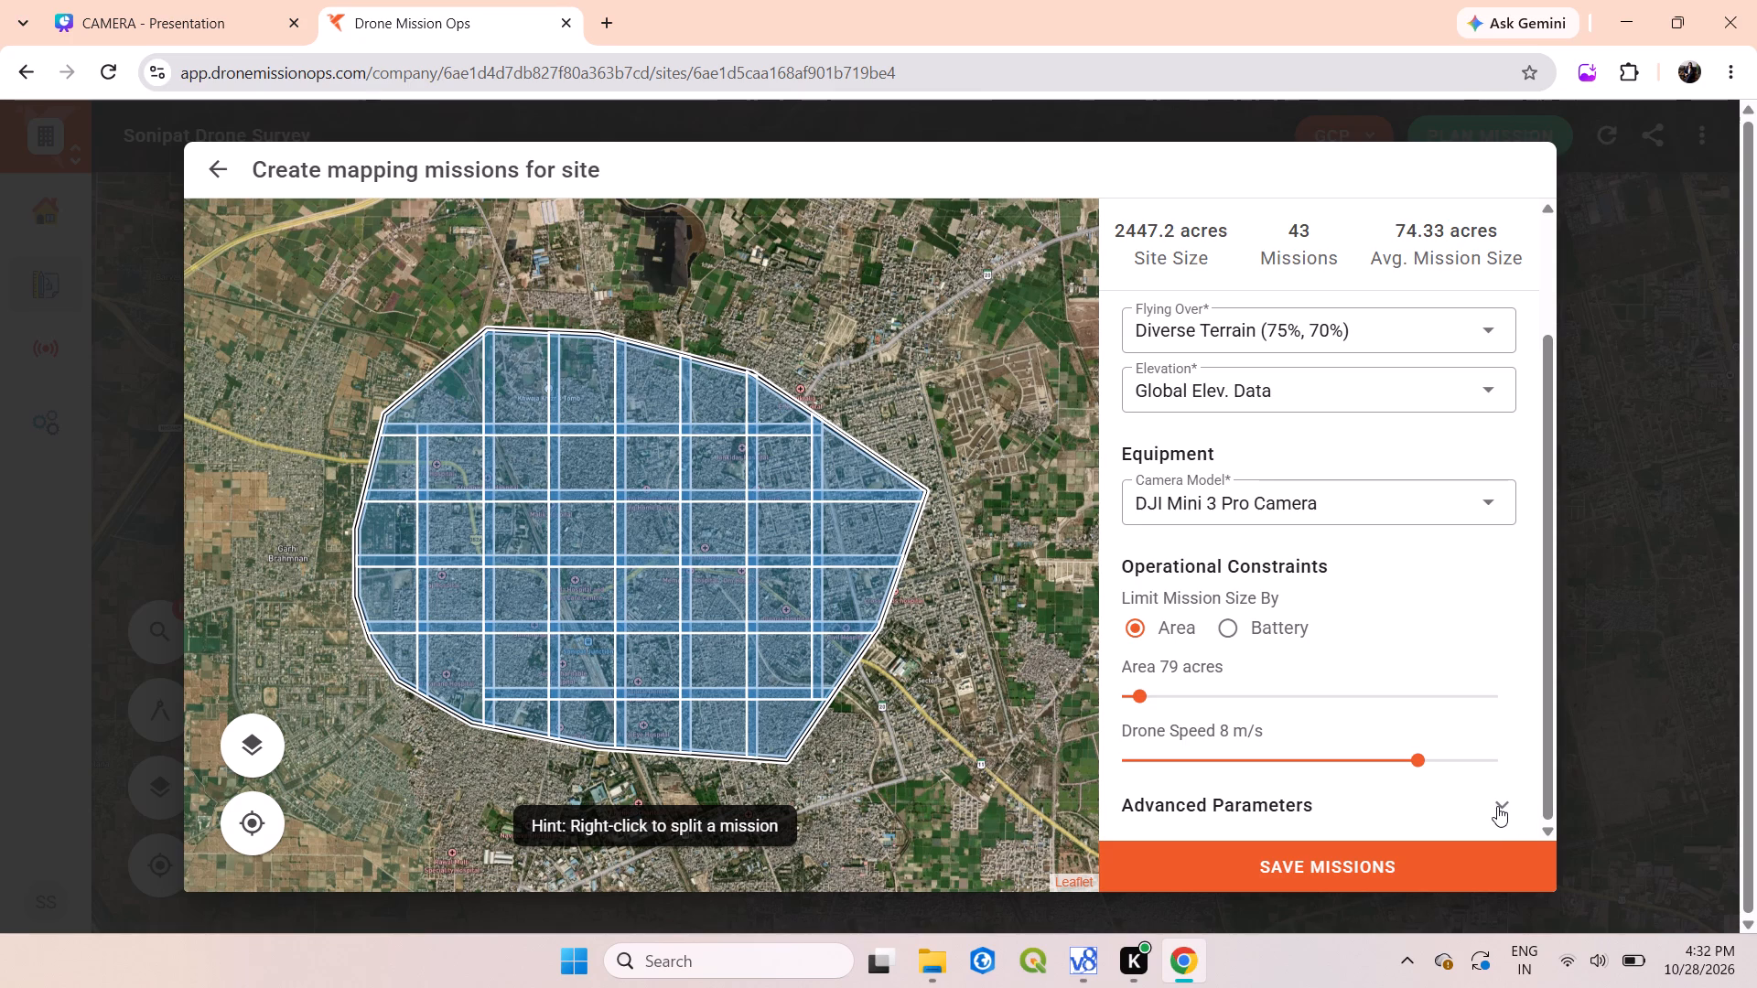
click(1497, 806)
scroll(1404, 808, down, 3)
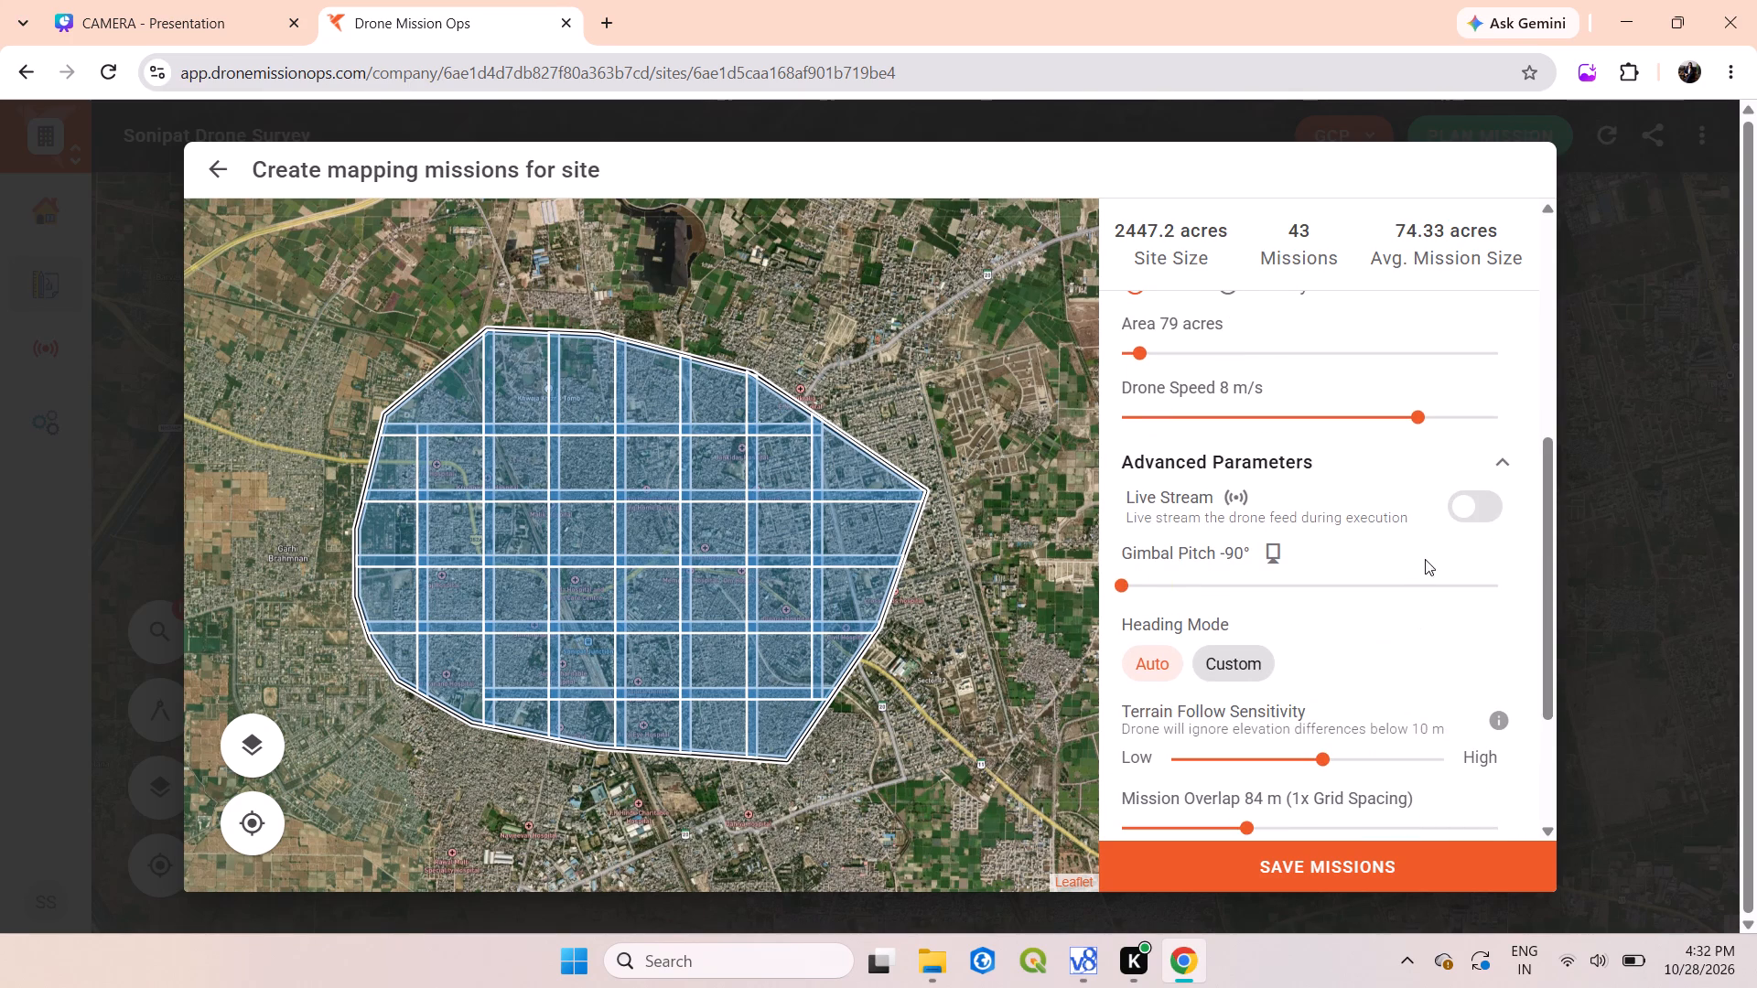
scroll(1431, 542, down, 1)
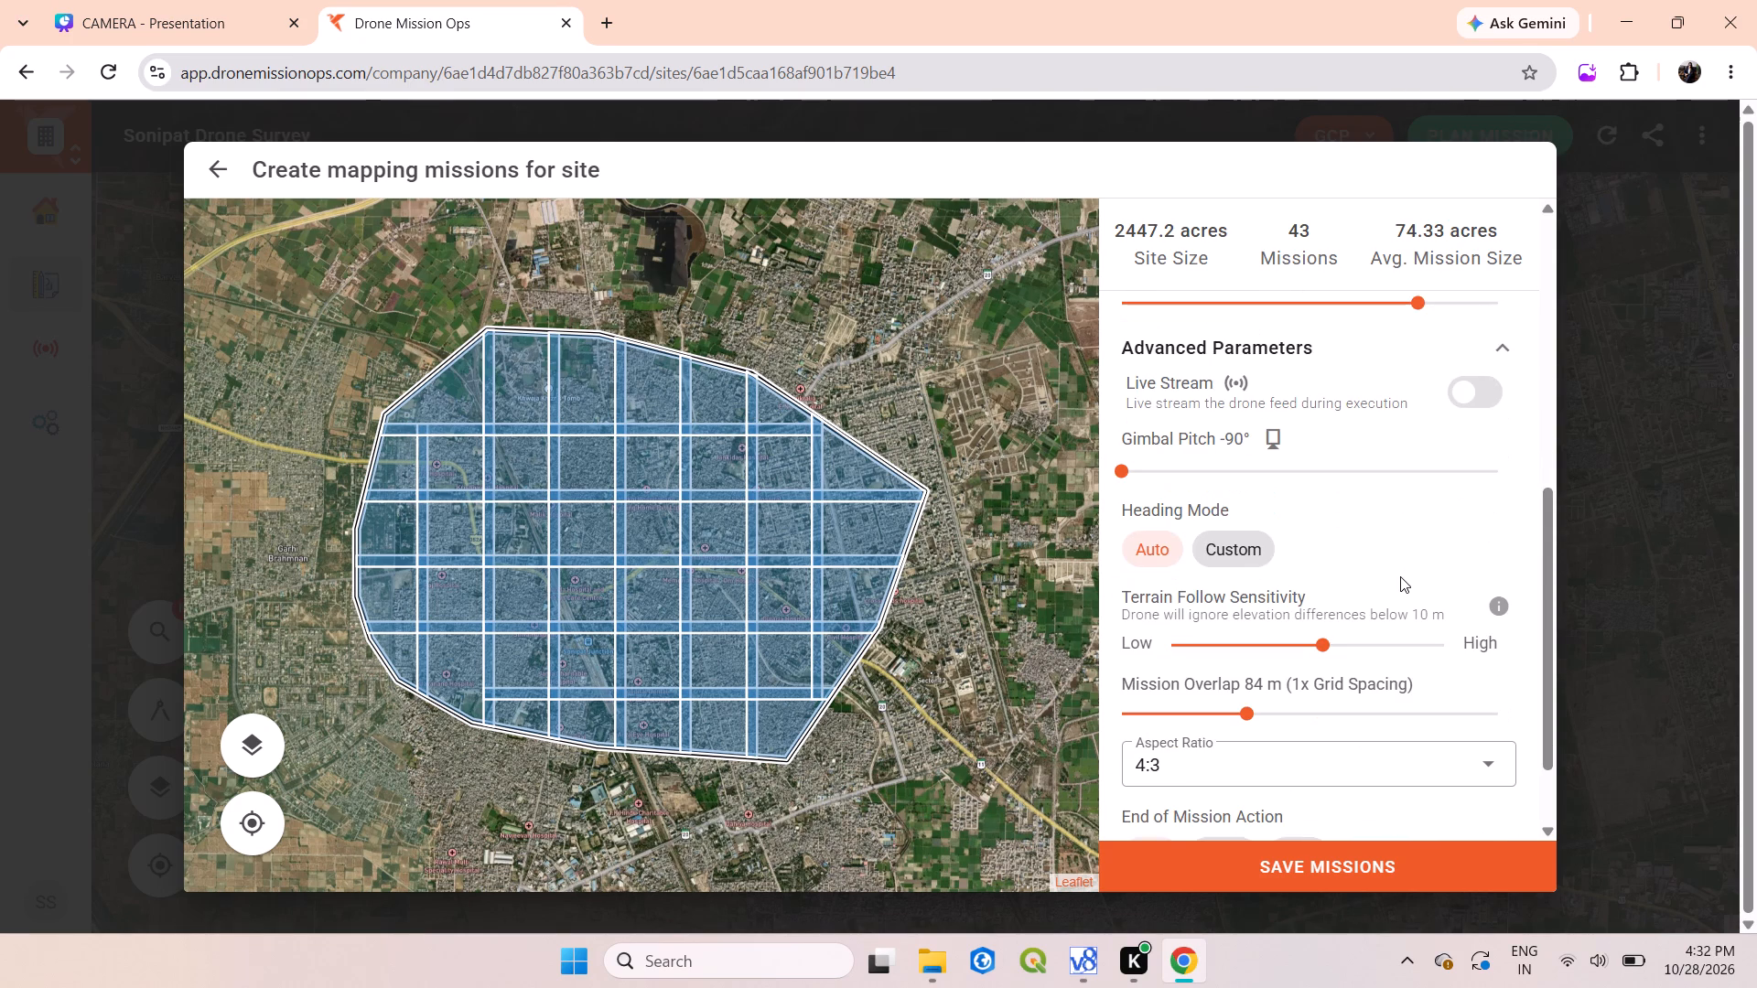
scroll(1399, 590, down, 1)
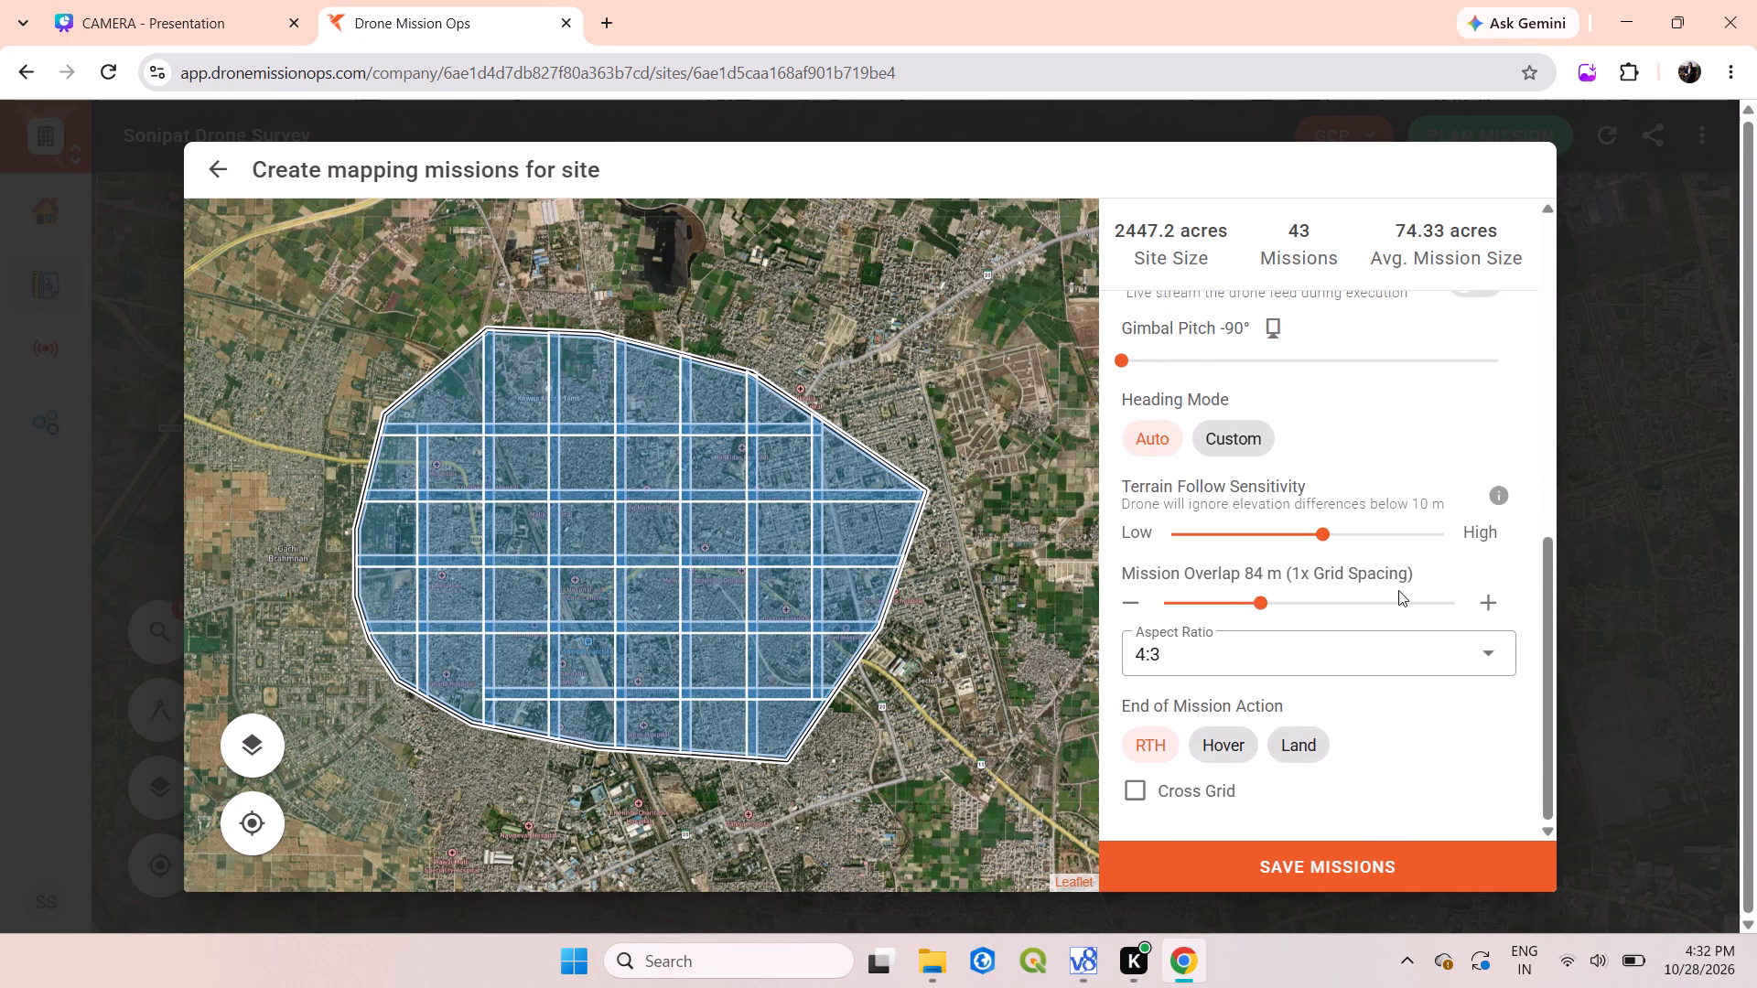
scroll(1395, 748, down, 2)
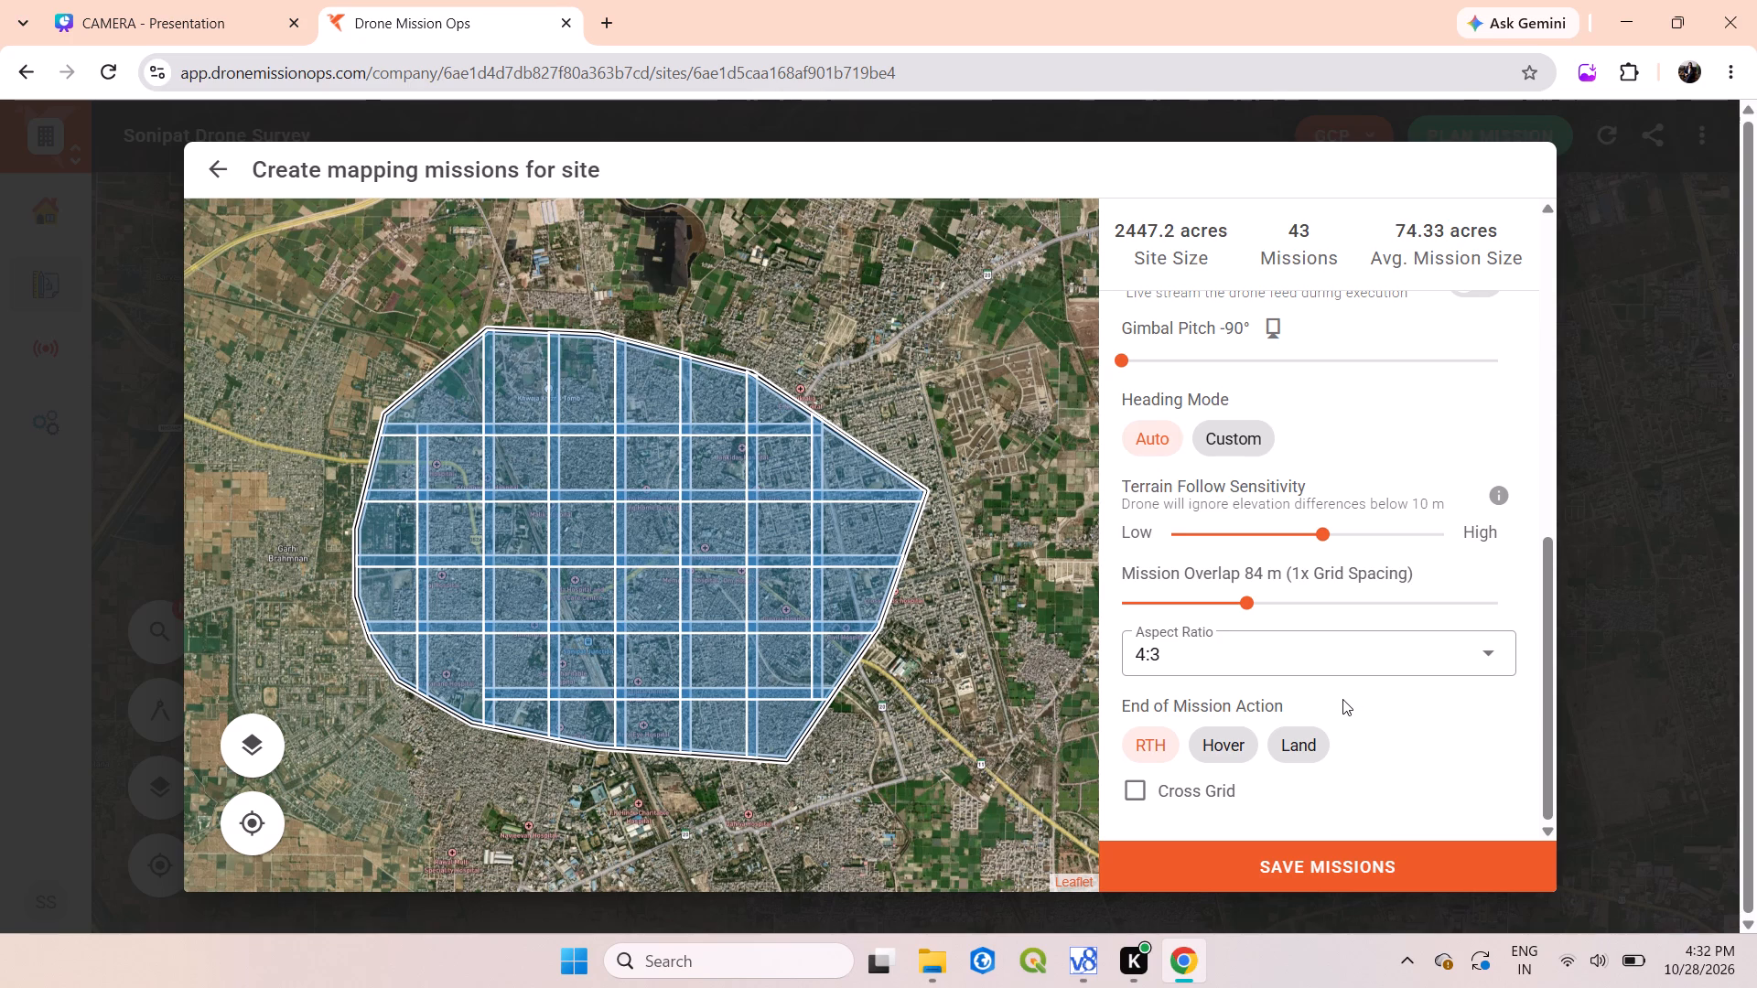
scroll(1375, 607, up, 2)
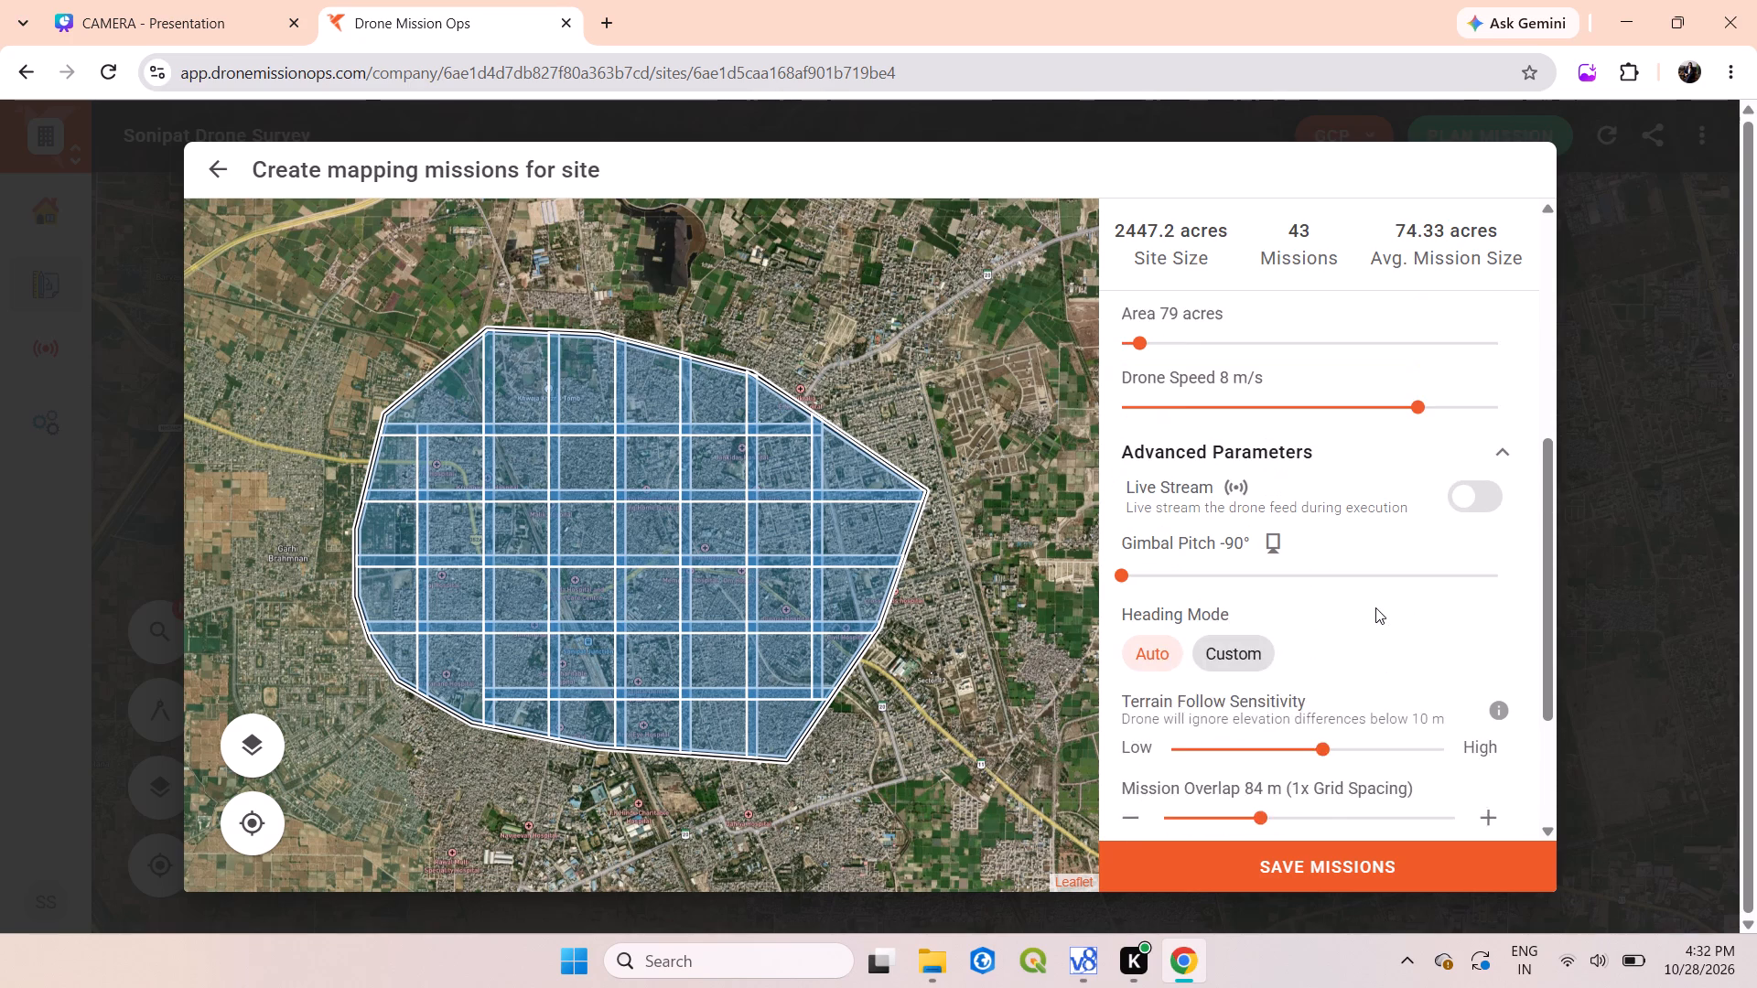
scroll(1359, 585, down, 4)
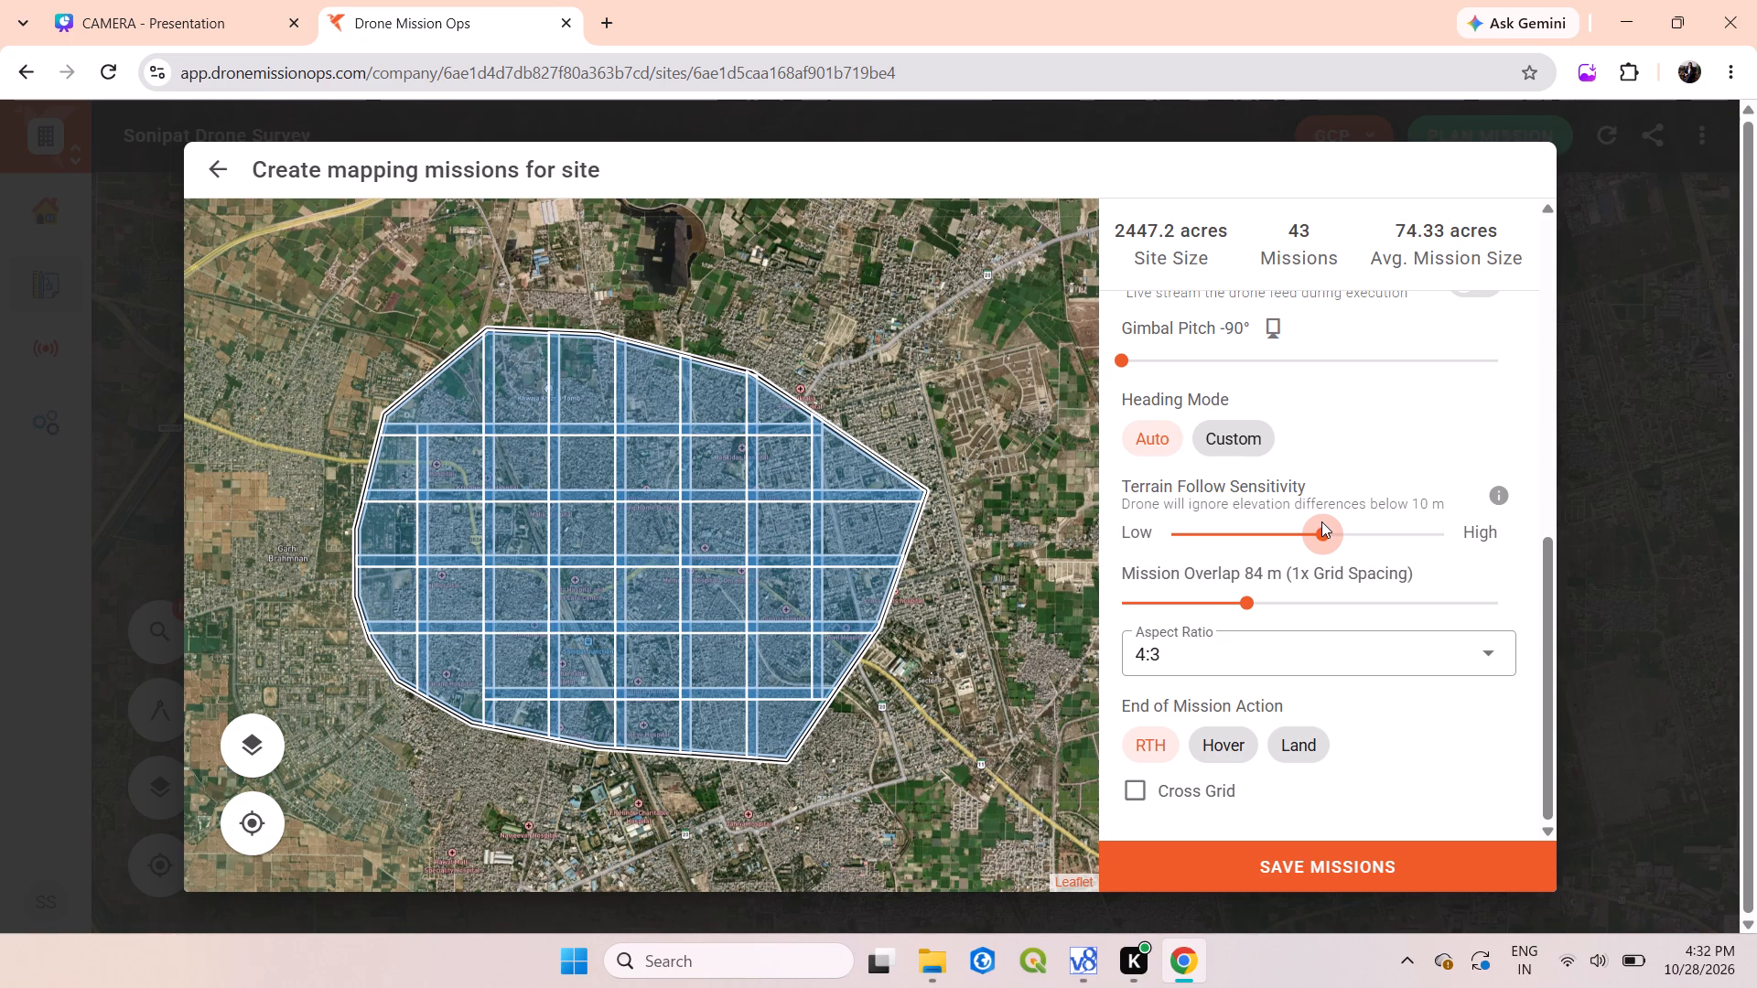
click(1486, 644)
click(1491, 750)
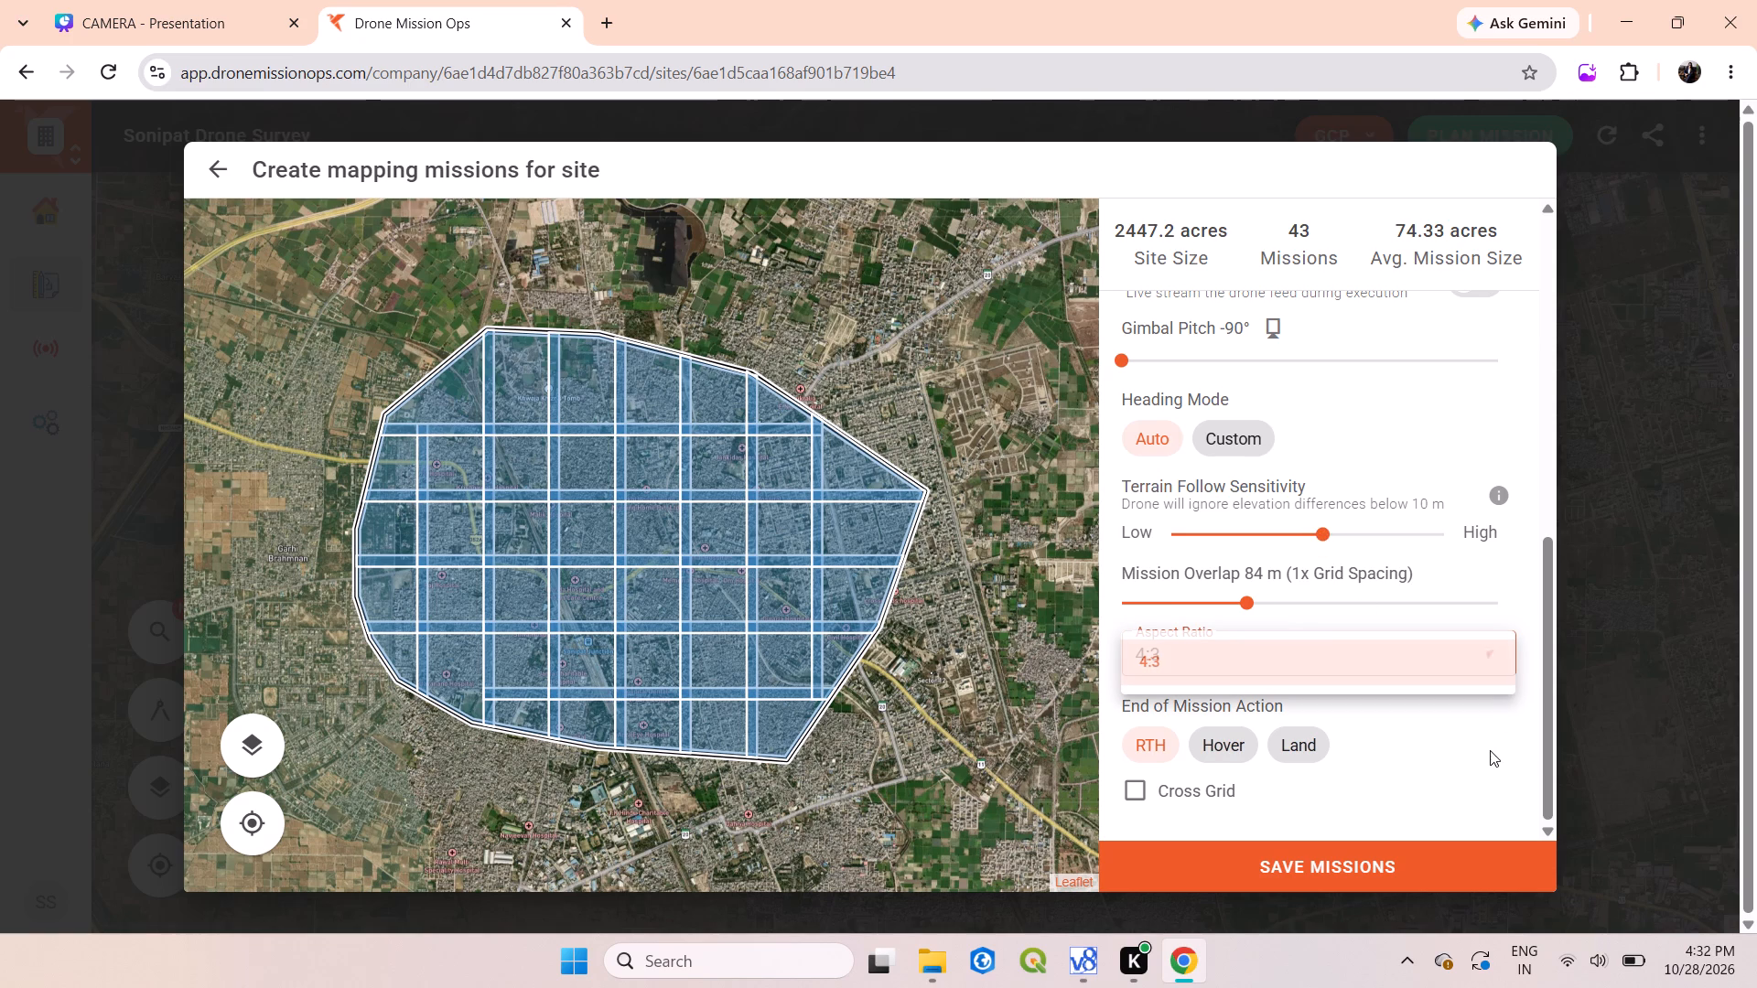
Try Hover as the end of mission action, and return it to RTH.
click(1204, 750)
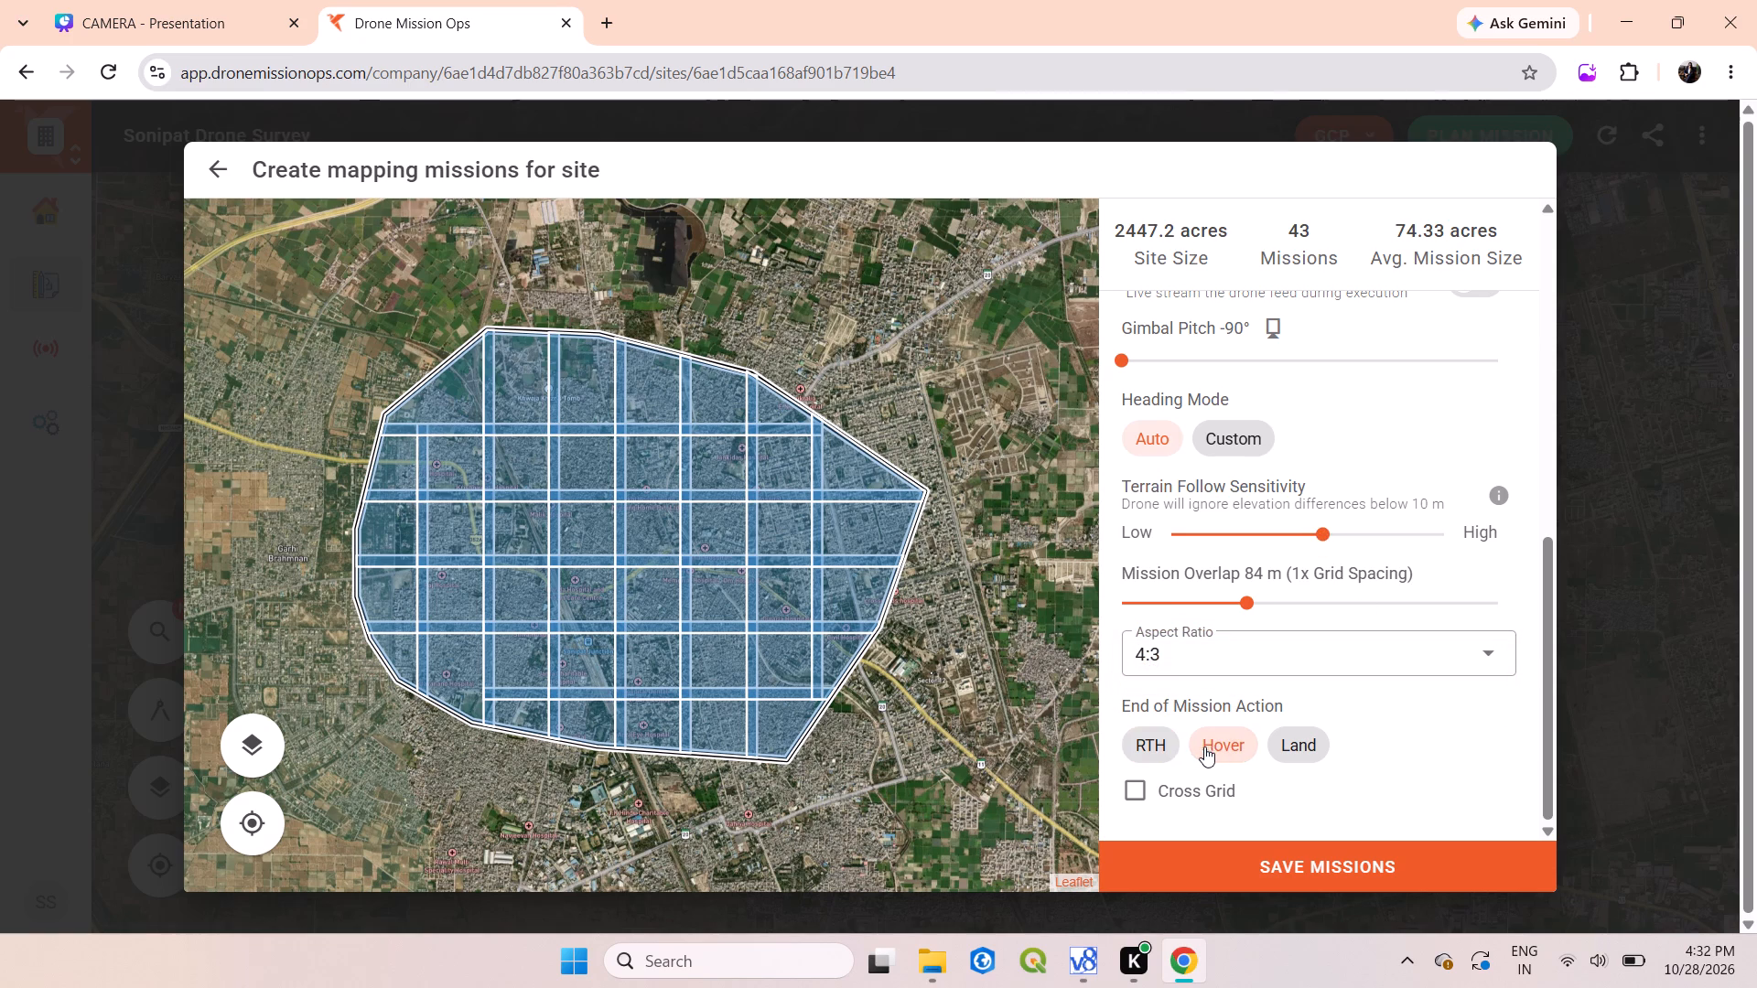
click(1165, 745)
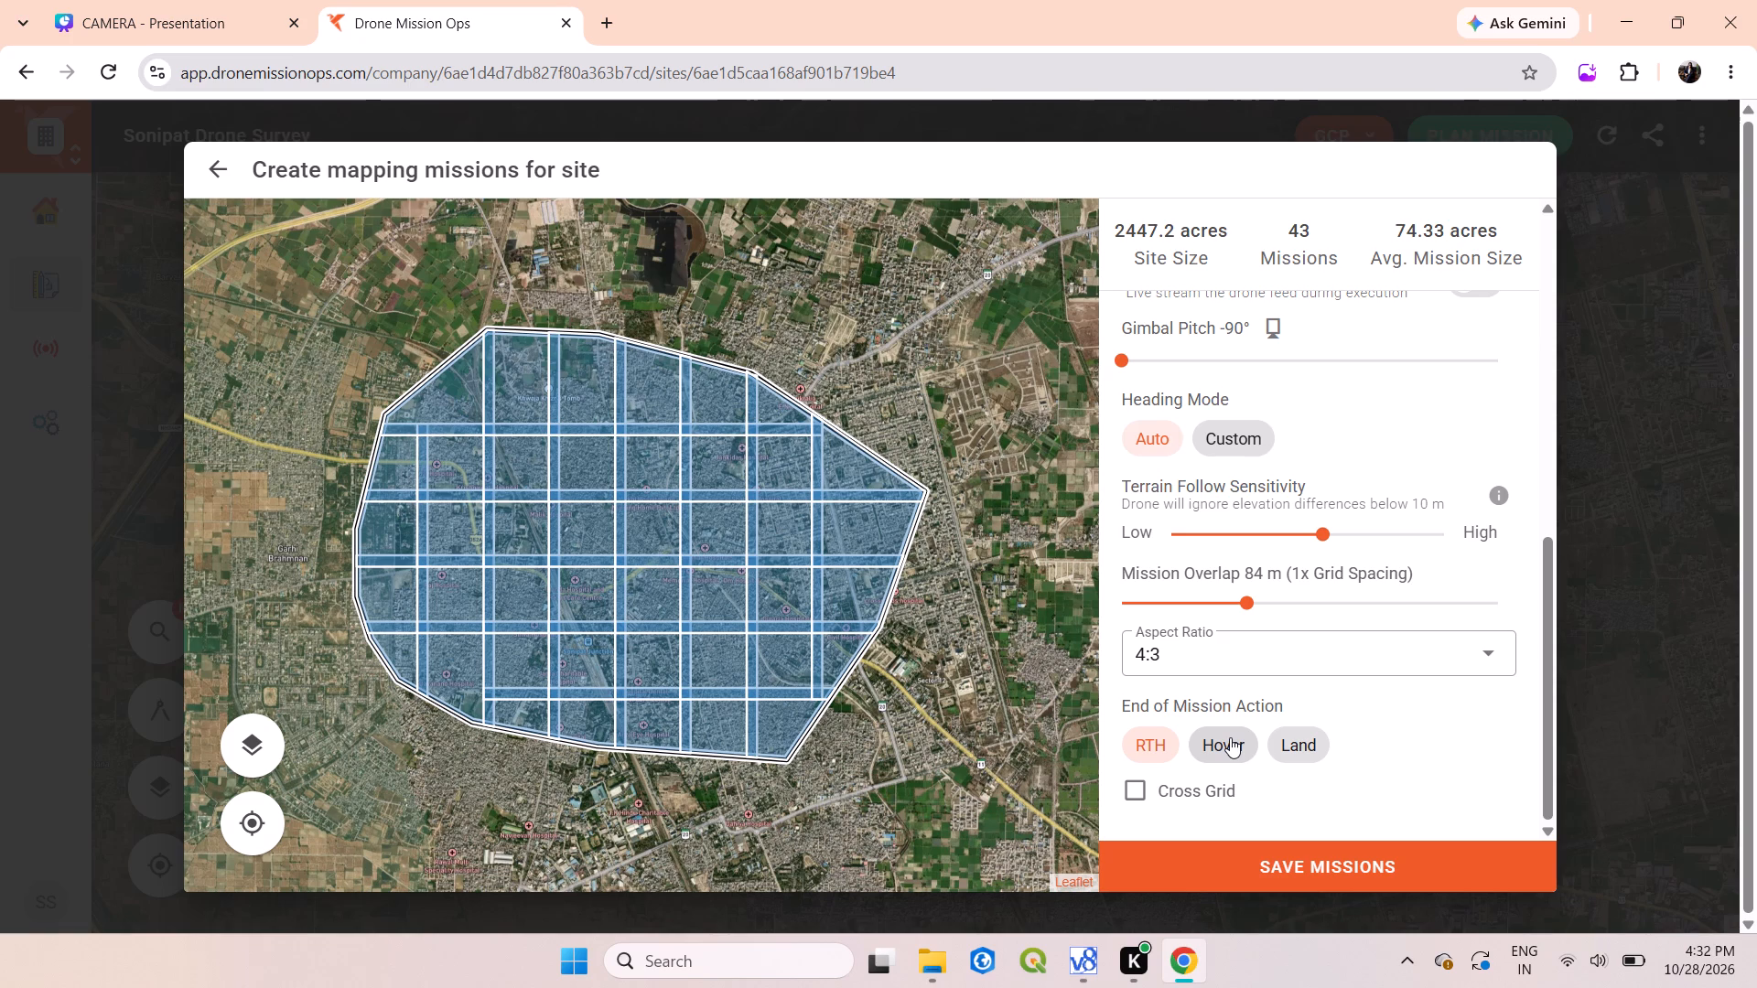
Turn on Live Stream of the drone feed for the mapping missions.
scroll(1334, 469, up, 1)
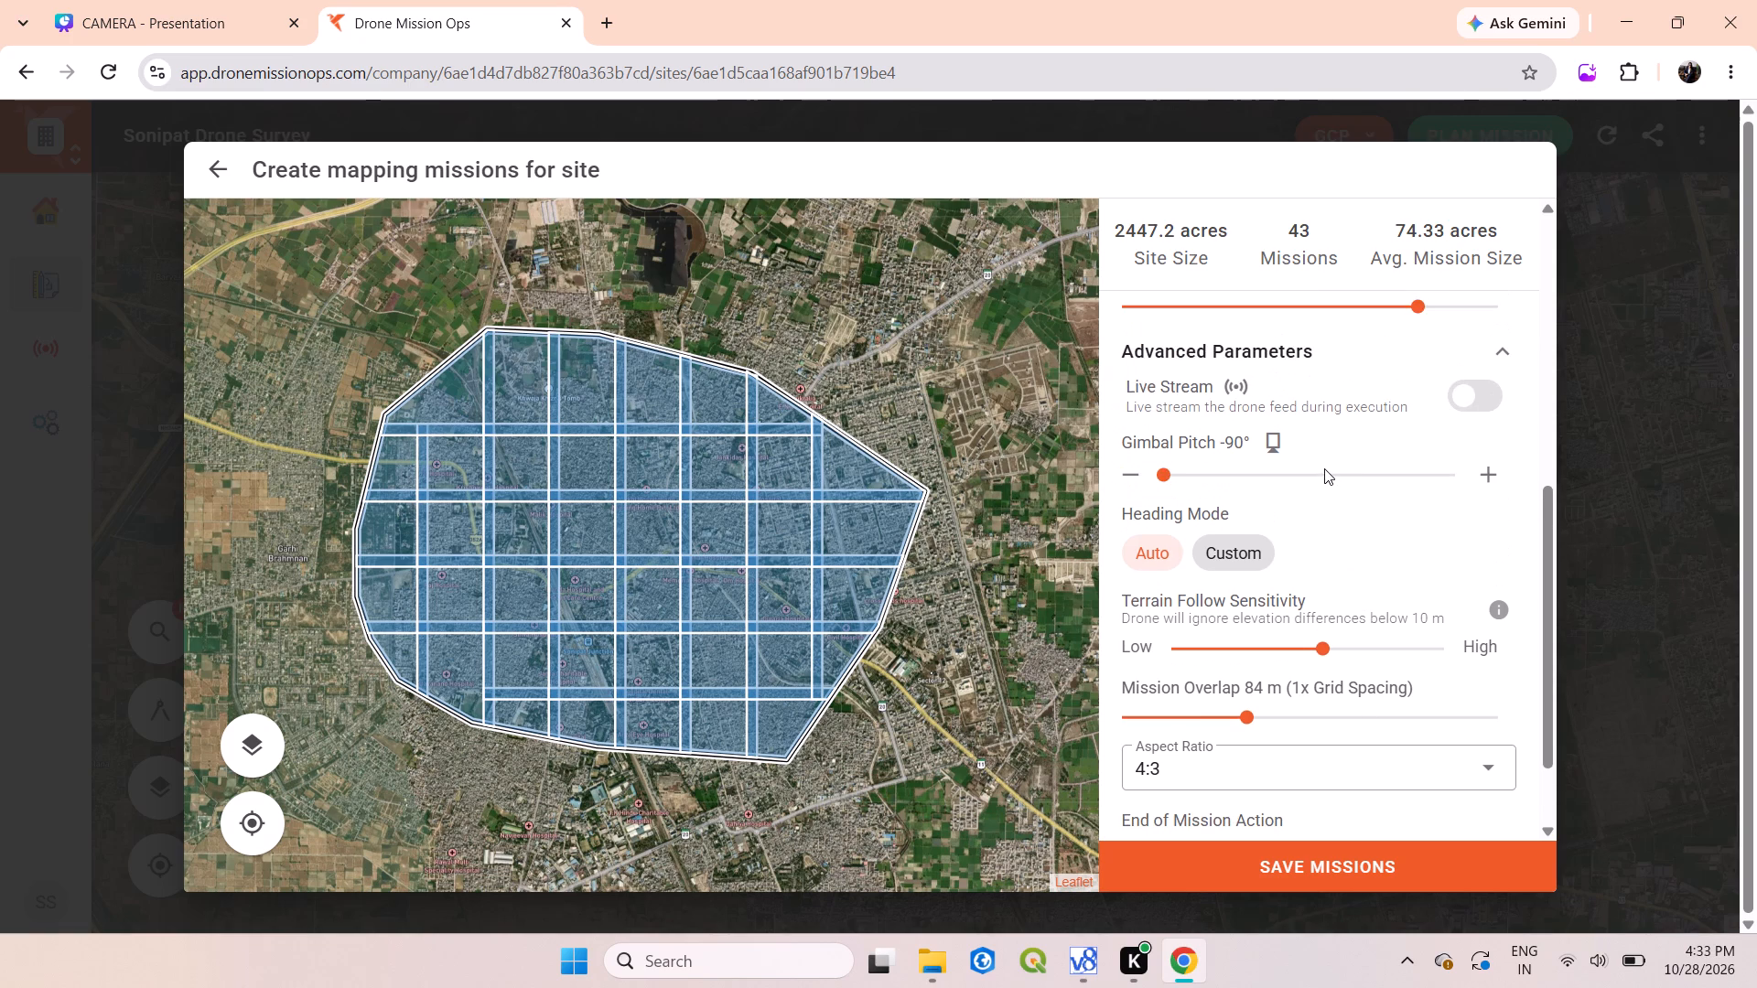
scroll(1320, 477, down, 3)
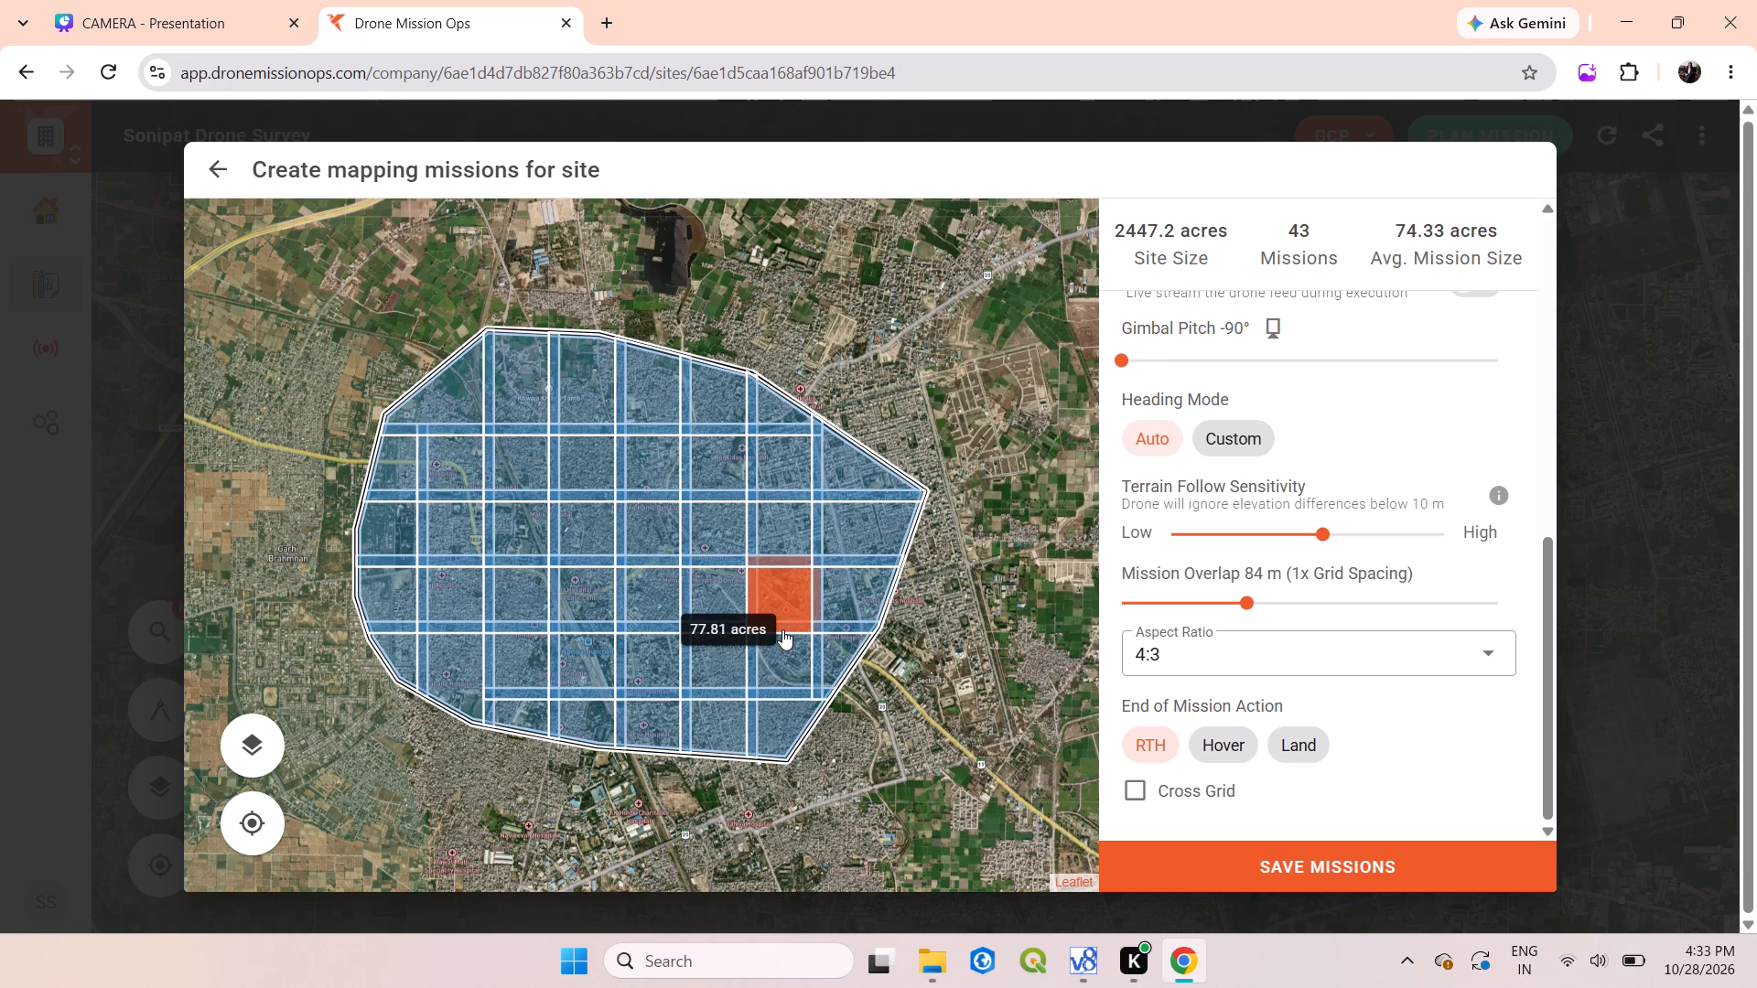
scroll(1213, 435, up, 1)
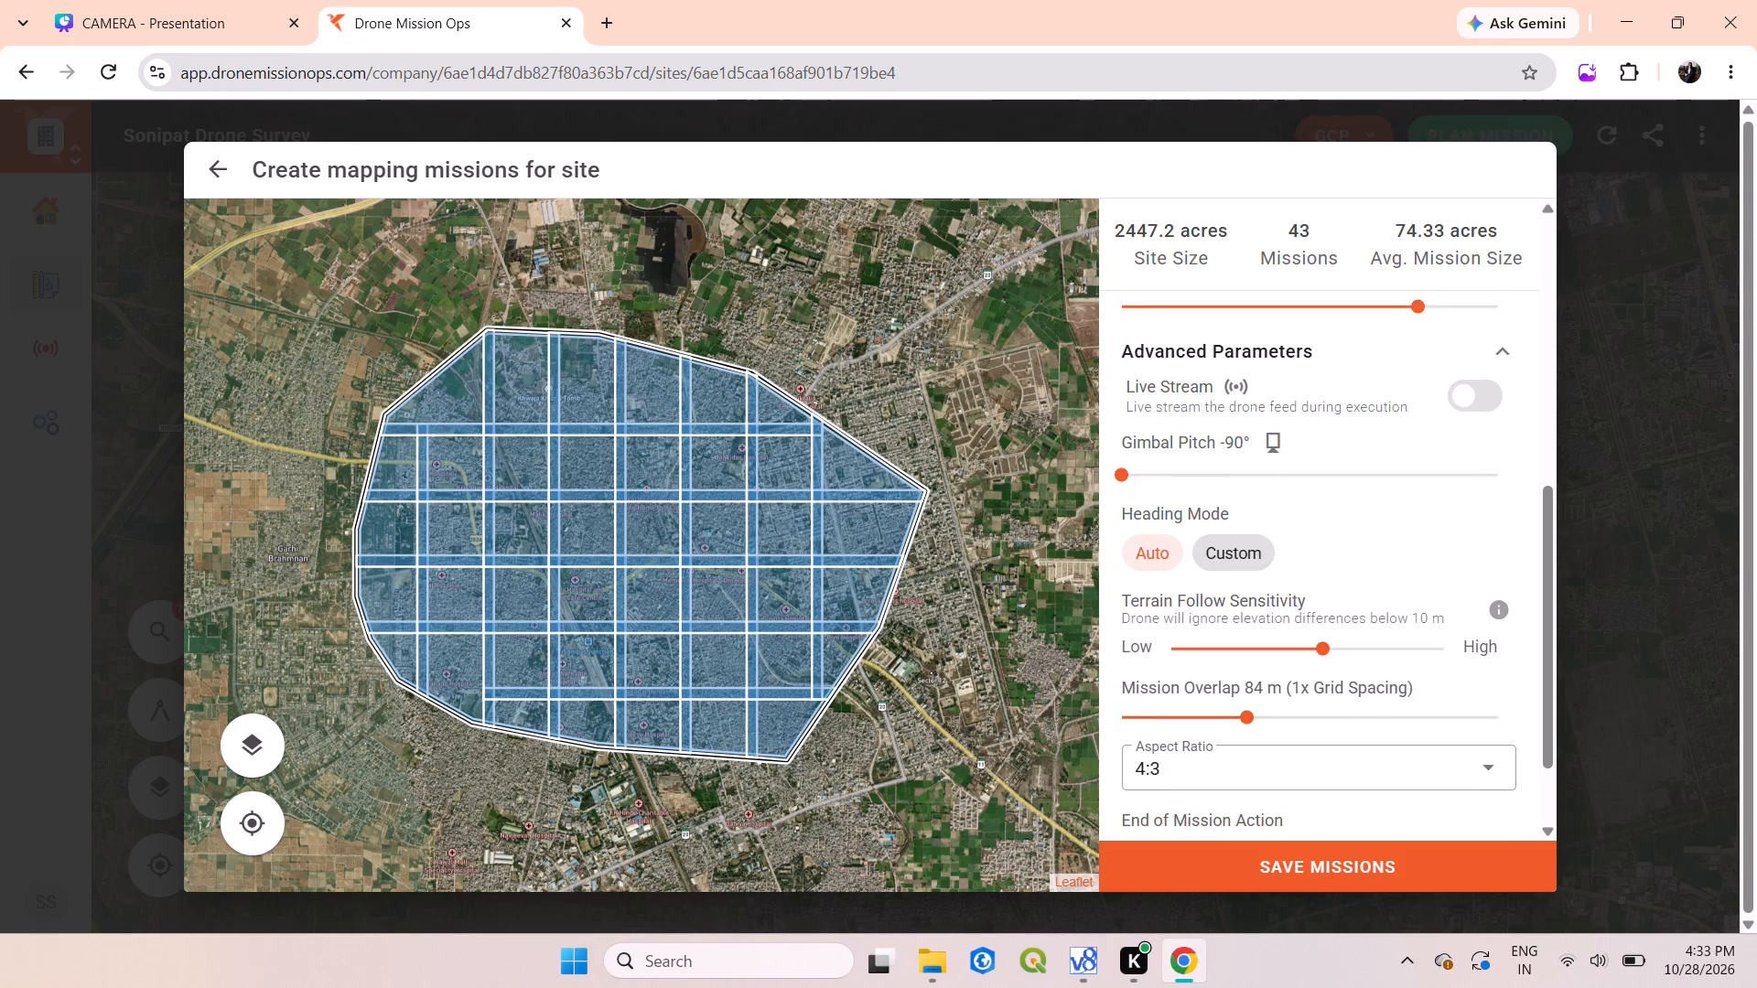
scroll(1218, 425, up, 1)
scroll(1218, 424, down, 1)
click(1457, 381)
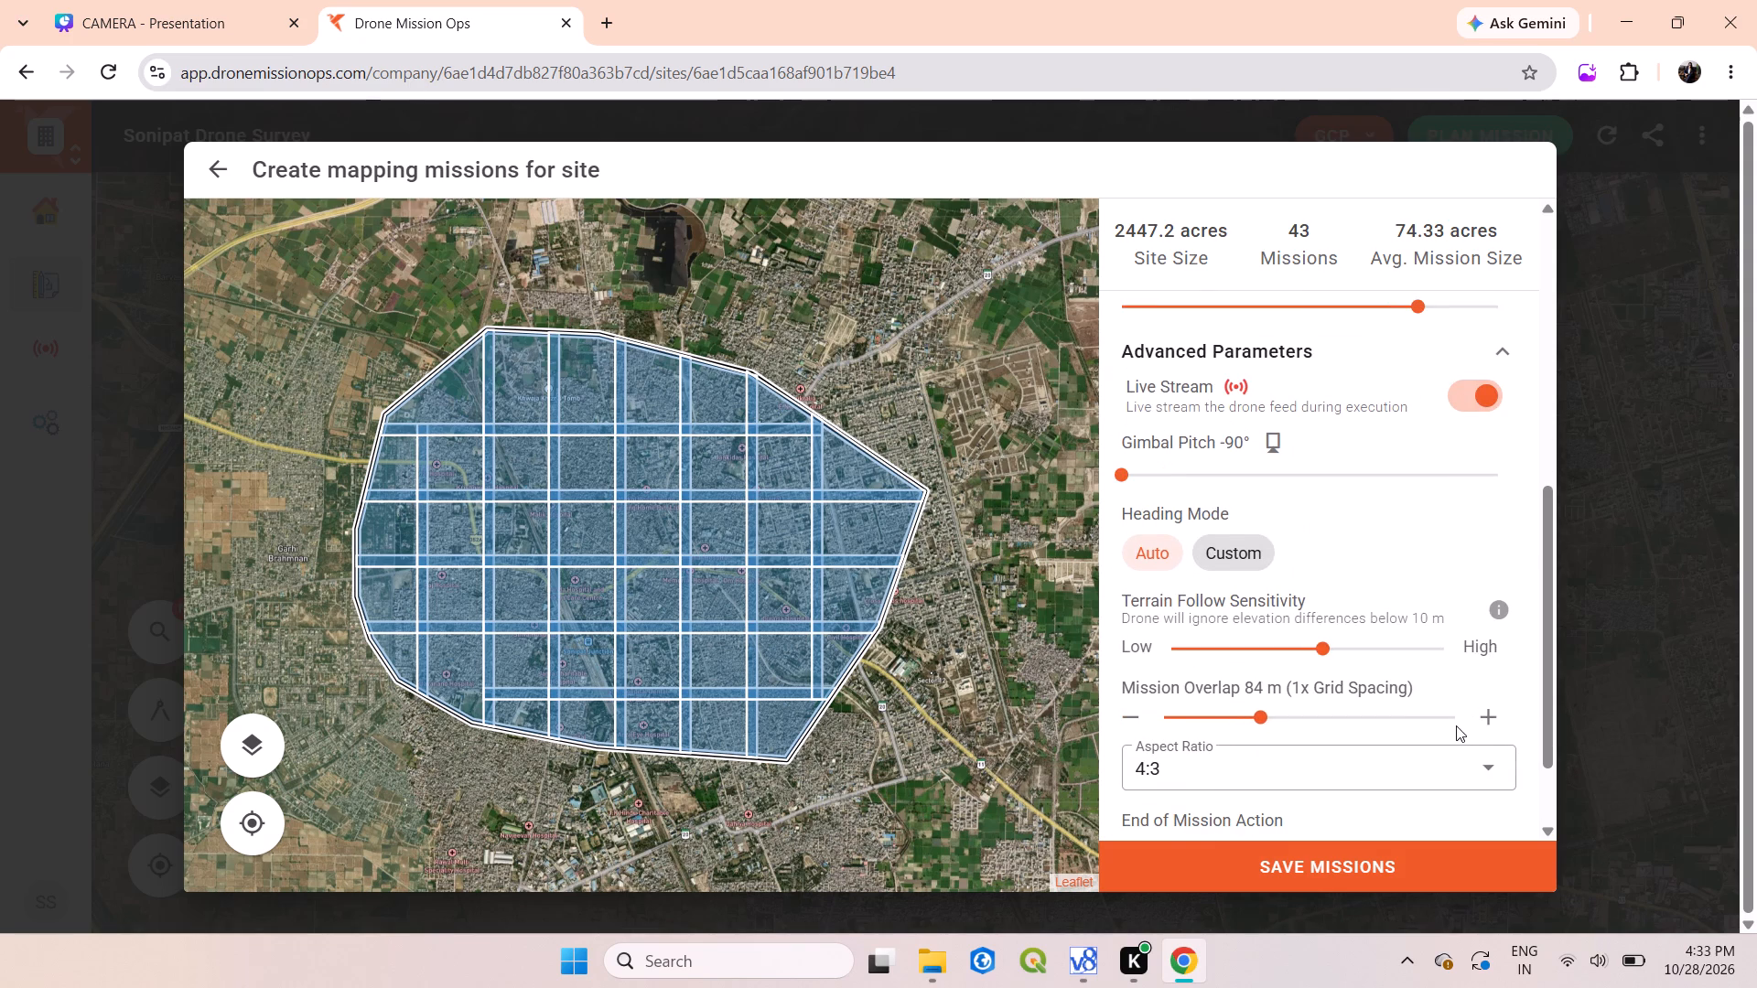
Save the mapping missions for the site.
scroll(1392, 729, down, 6)
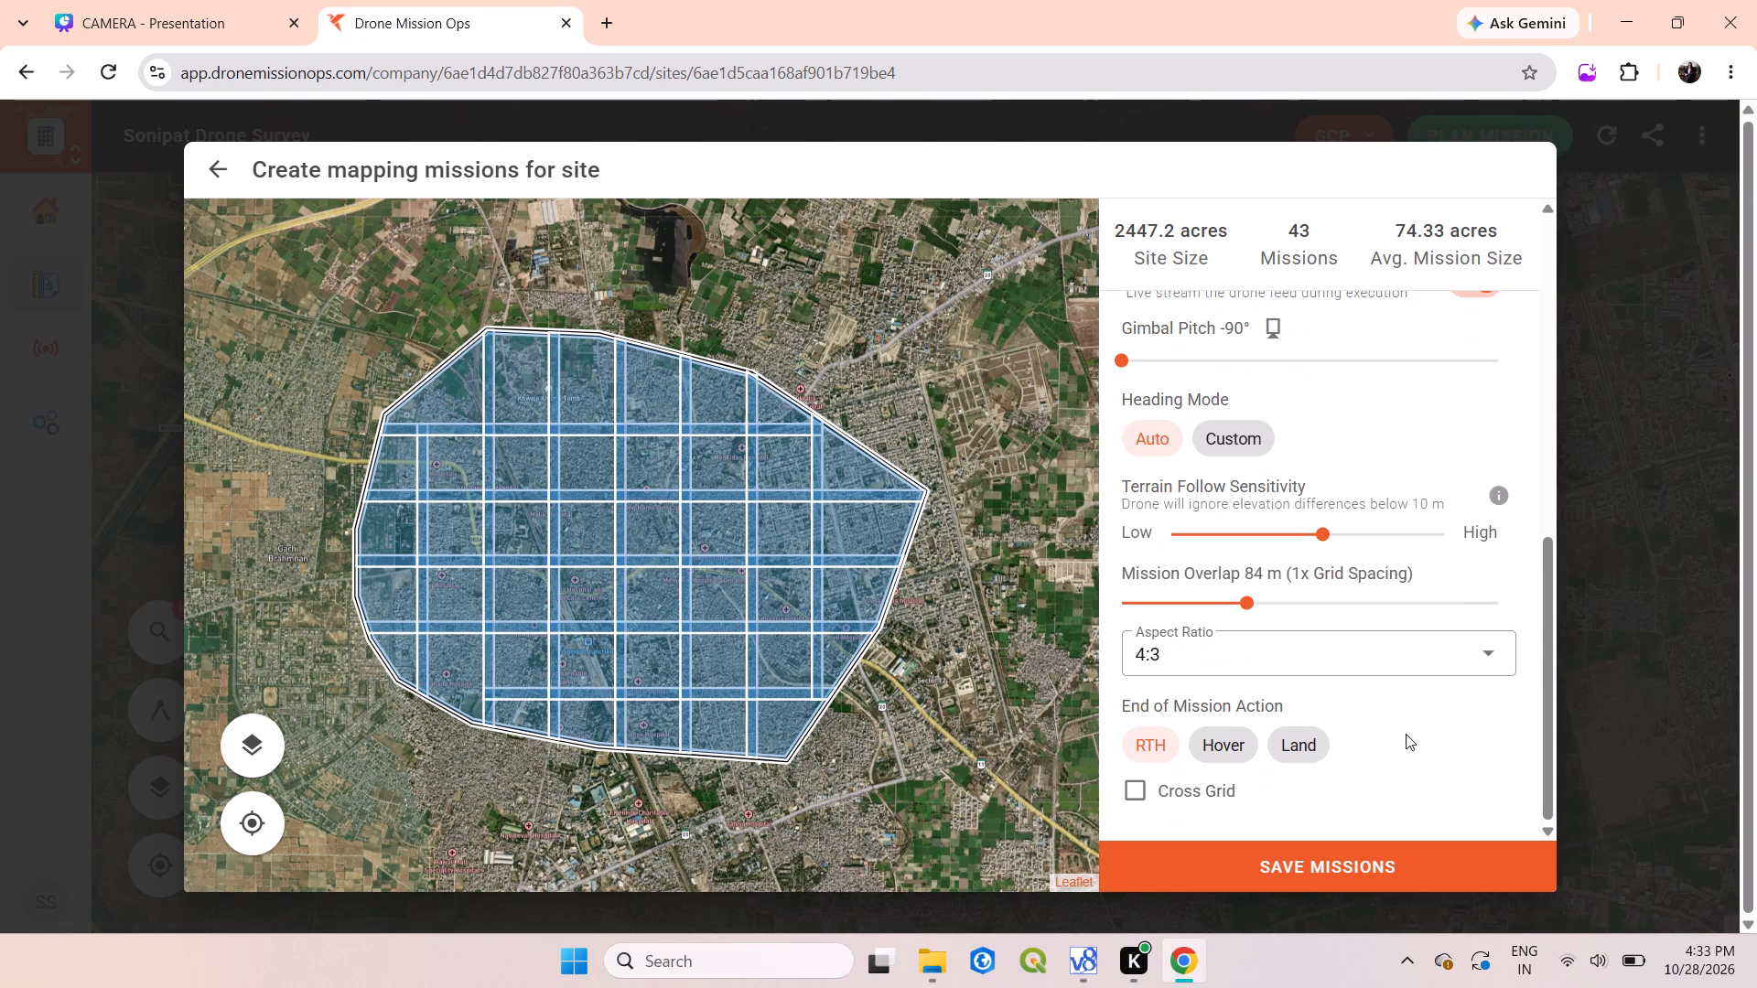
click(1440, 869)
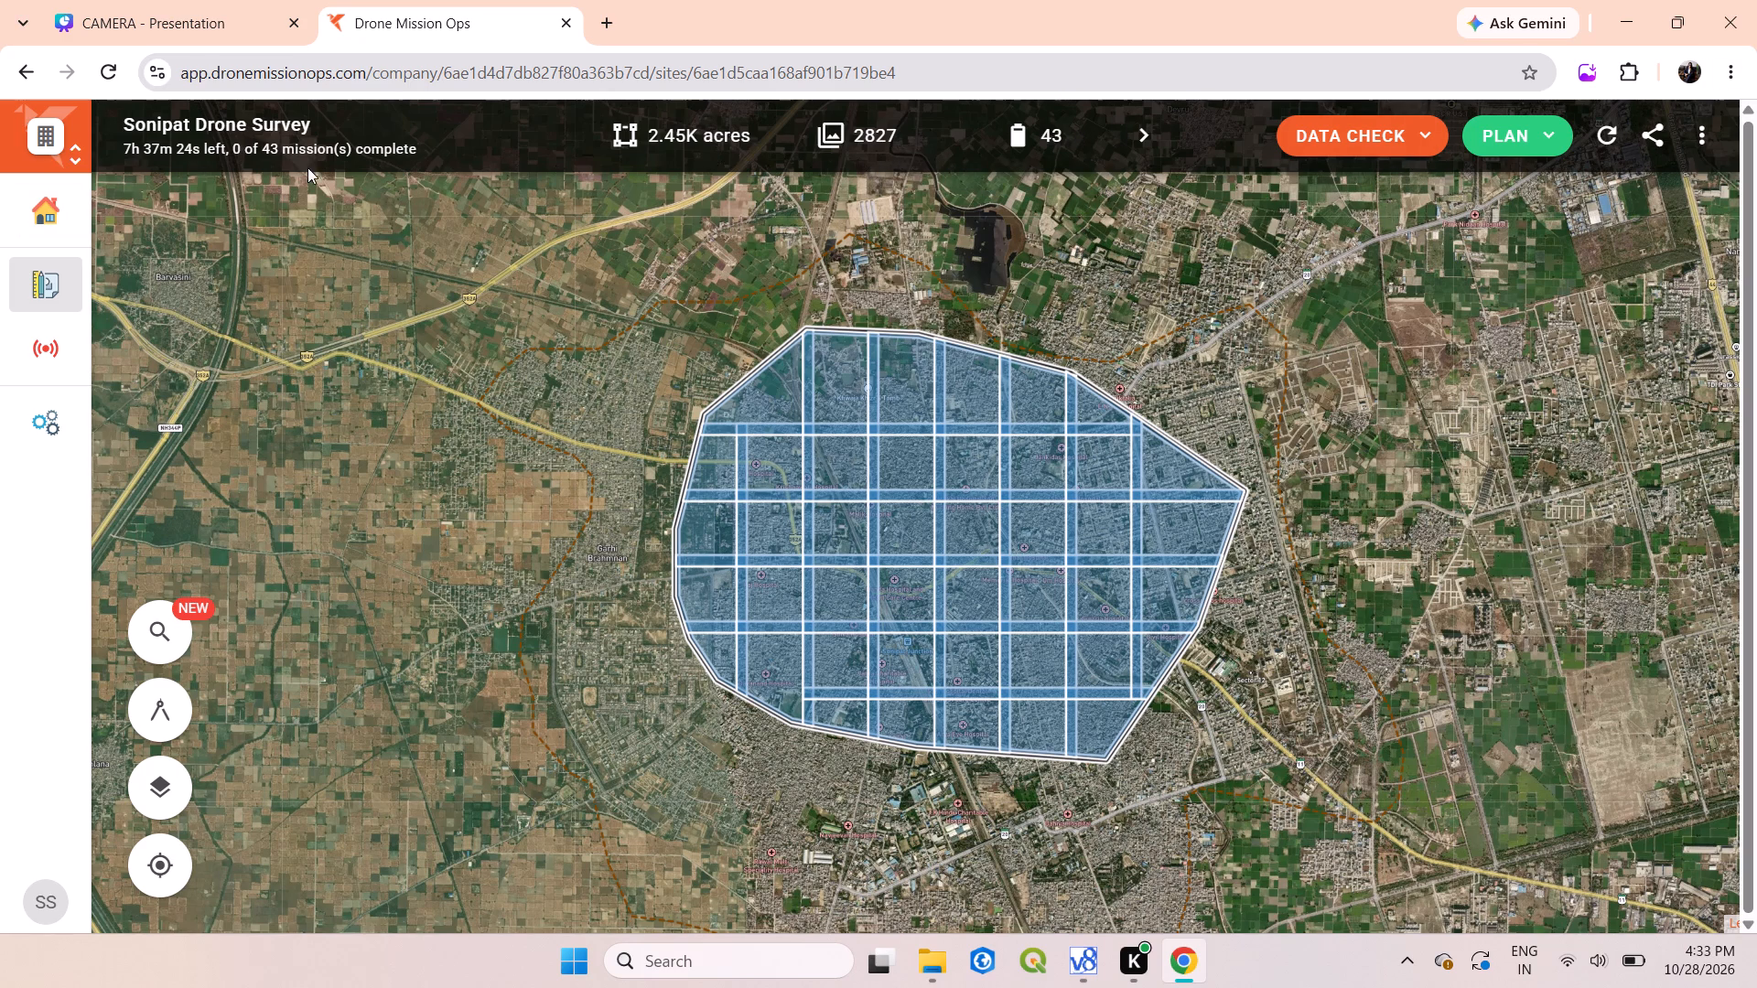
Start planning GCPs for the Sonipat Drone Survey site.
click(1430, 137)
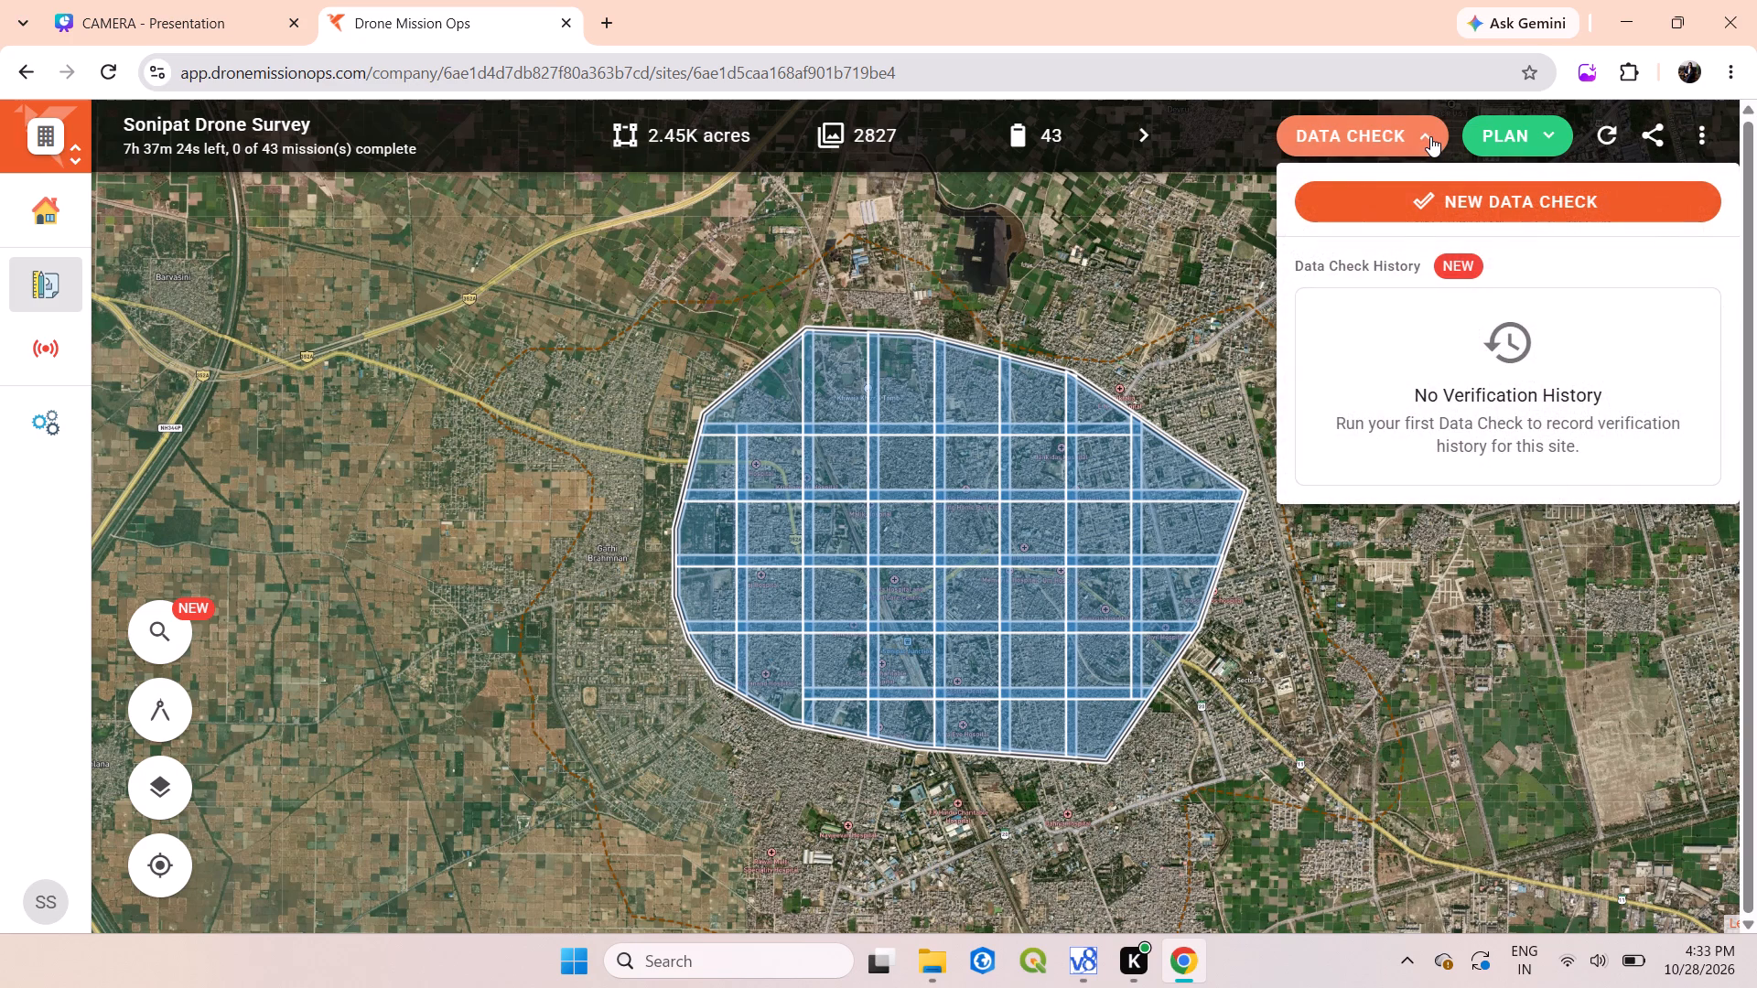
click(1536, 134)
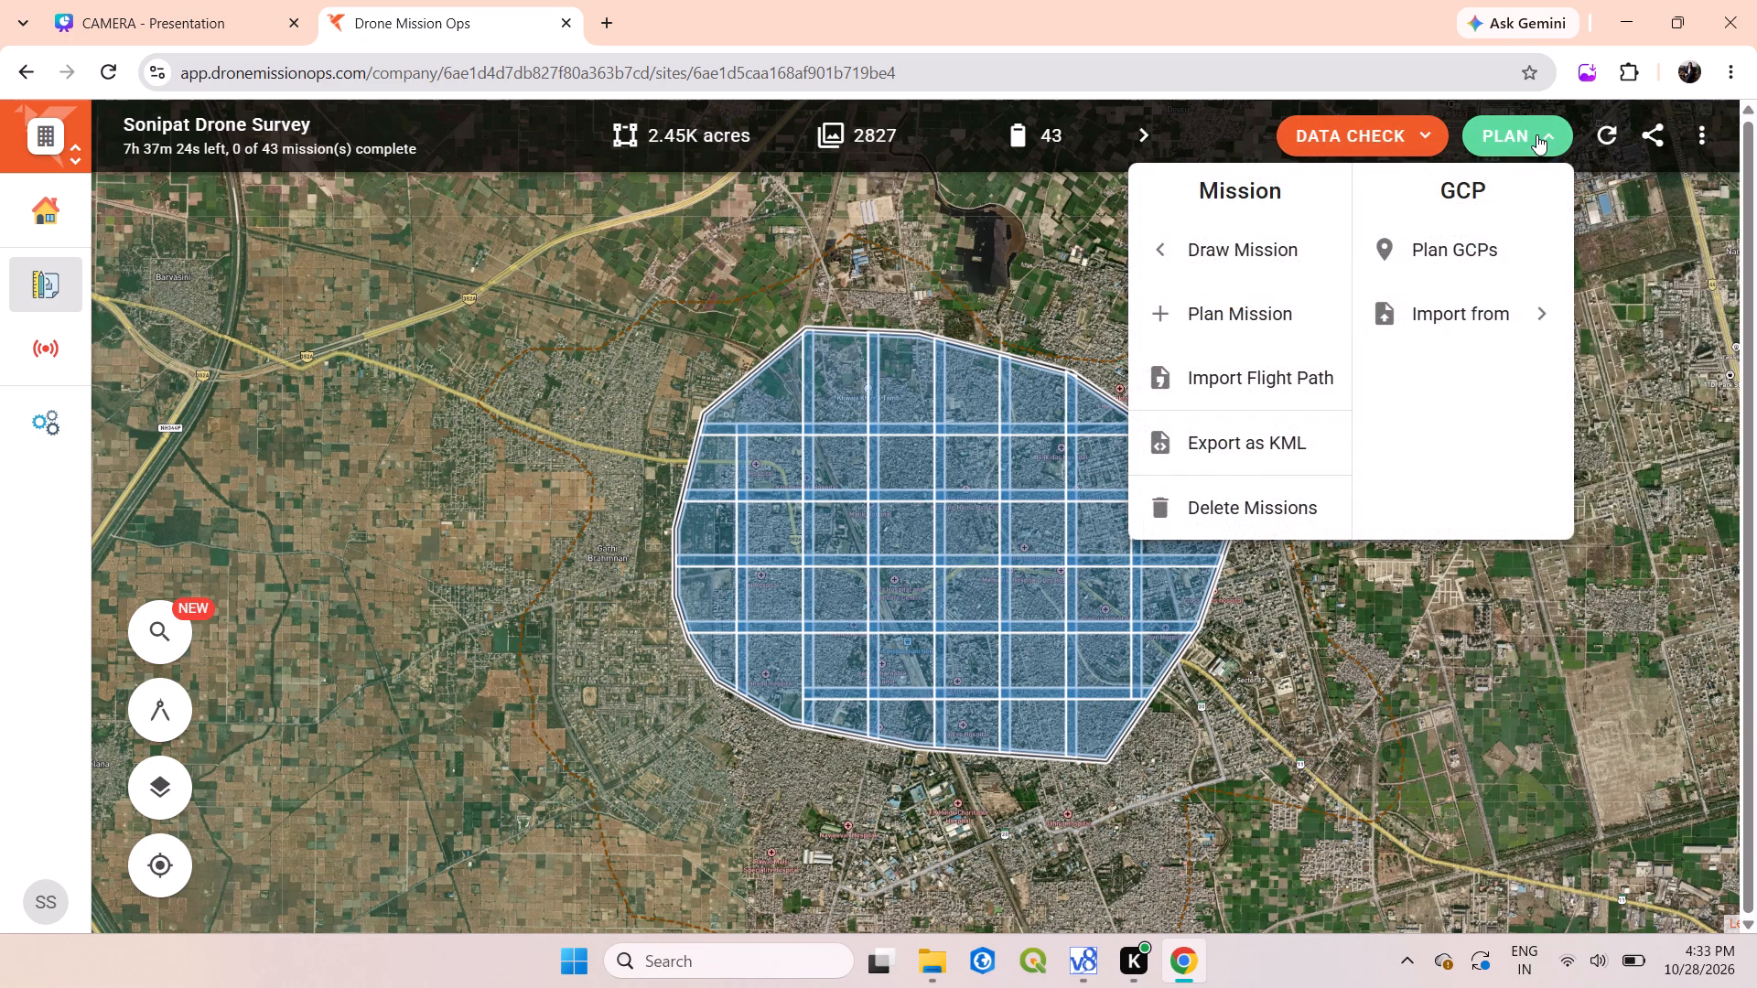
click(1463, 272)
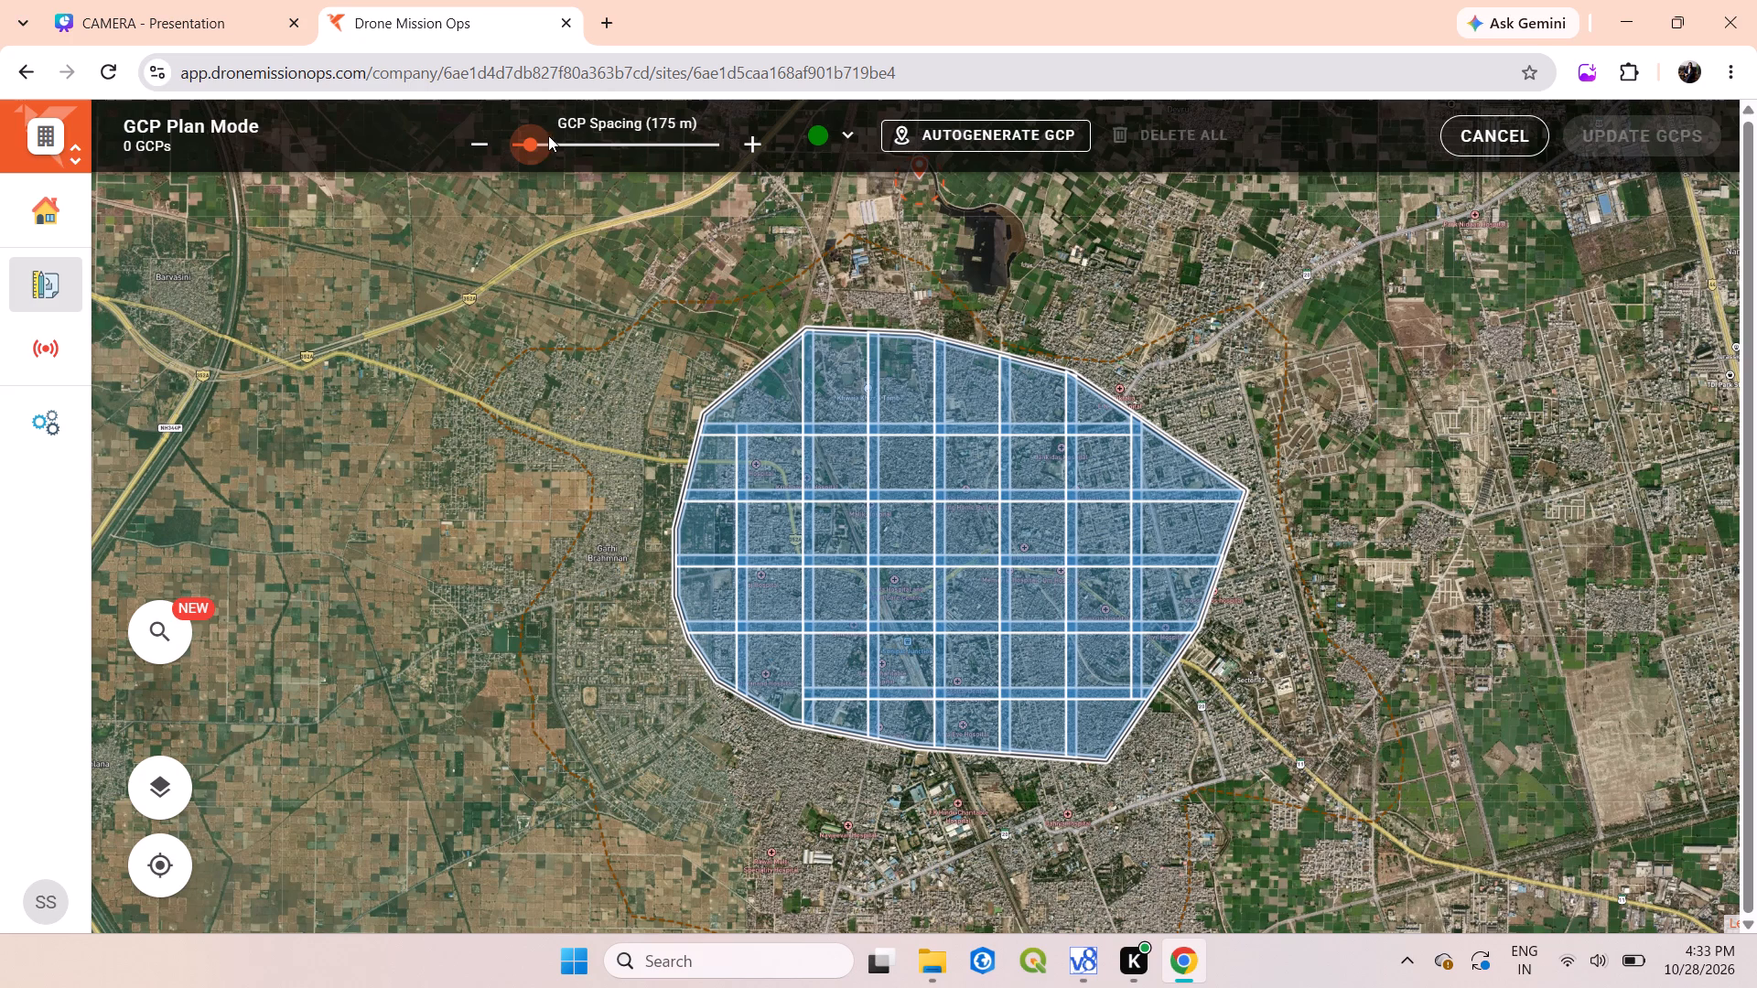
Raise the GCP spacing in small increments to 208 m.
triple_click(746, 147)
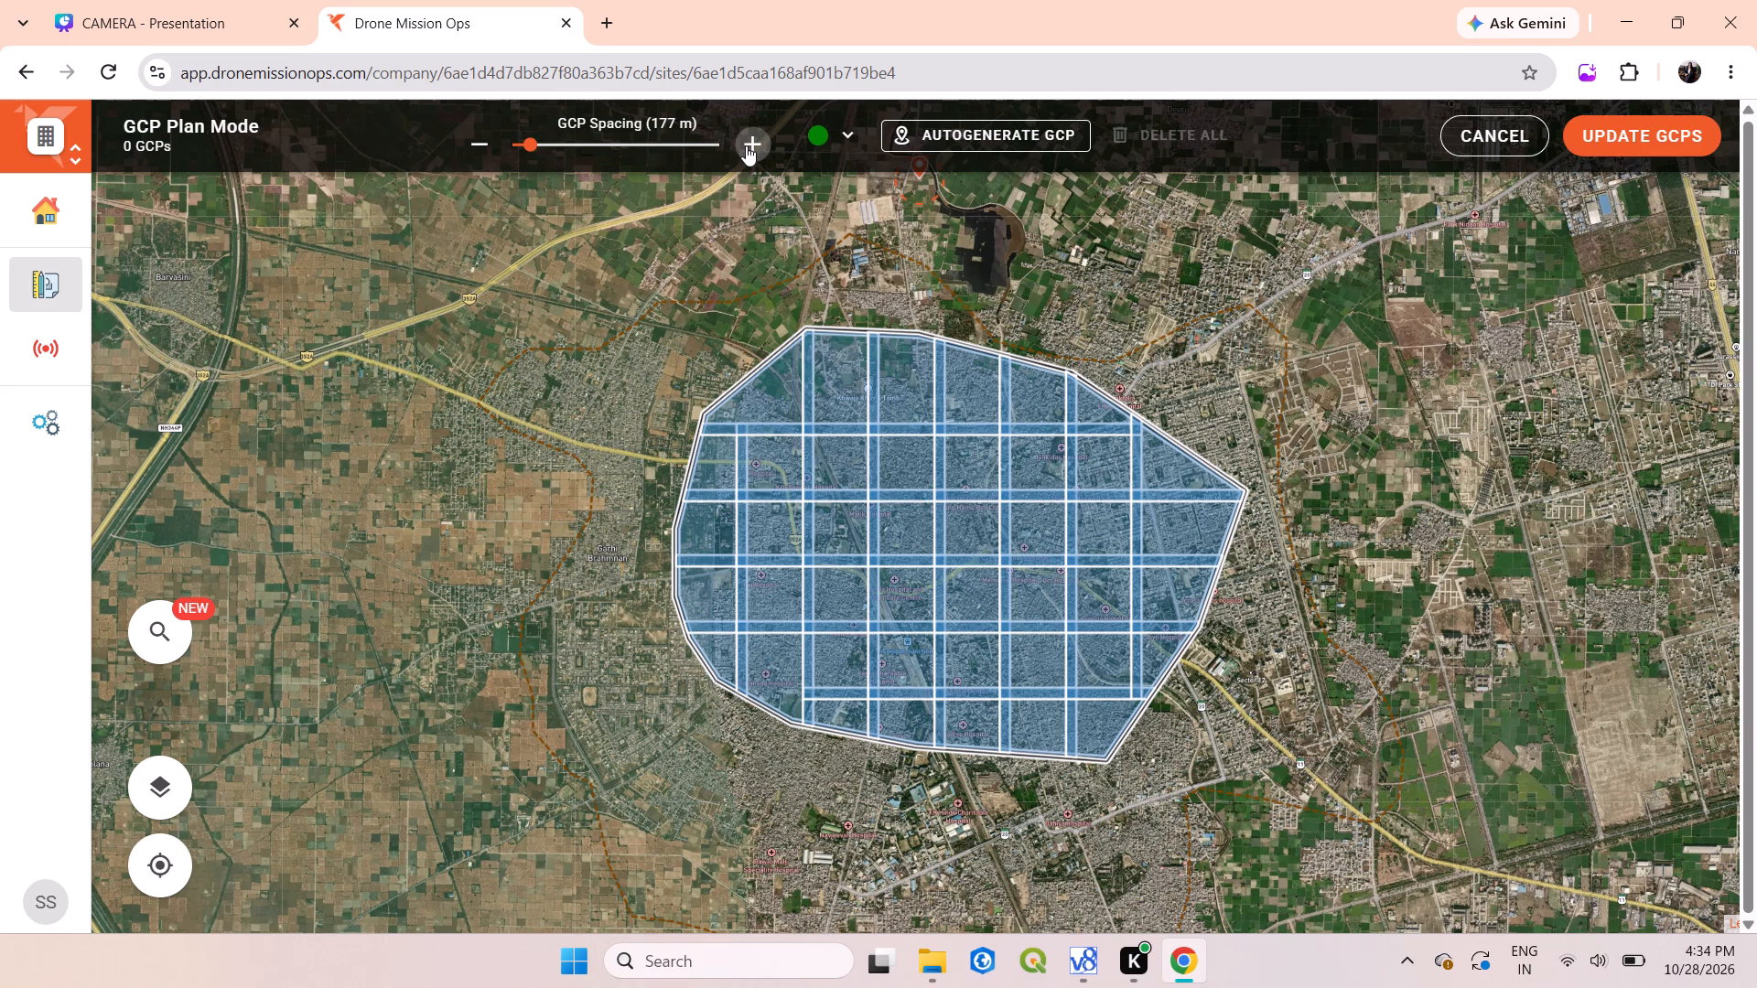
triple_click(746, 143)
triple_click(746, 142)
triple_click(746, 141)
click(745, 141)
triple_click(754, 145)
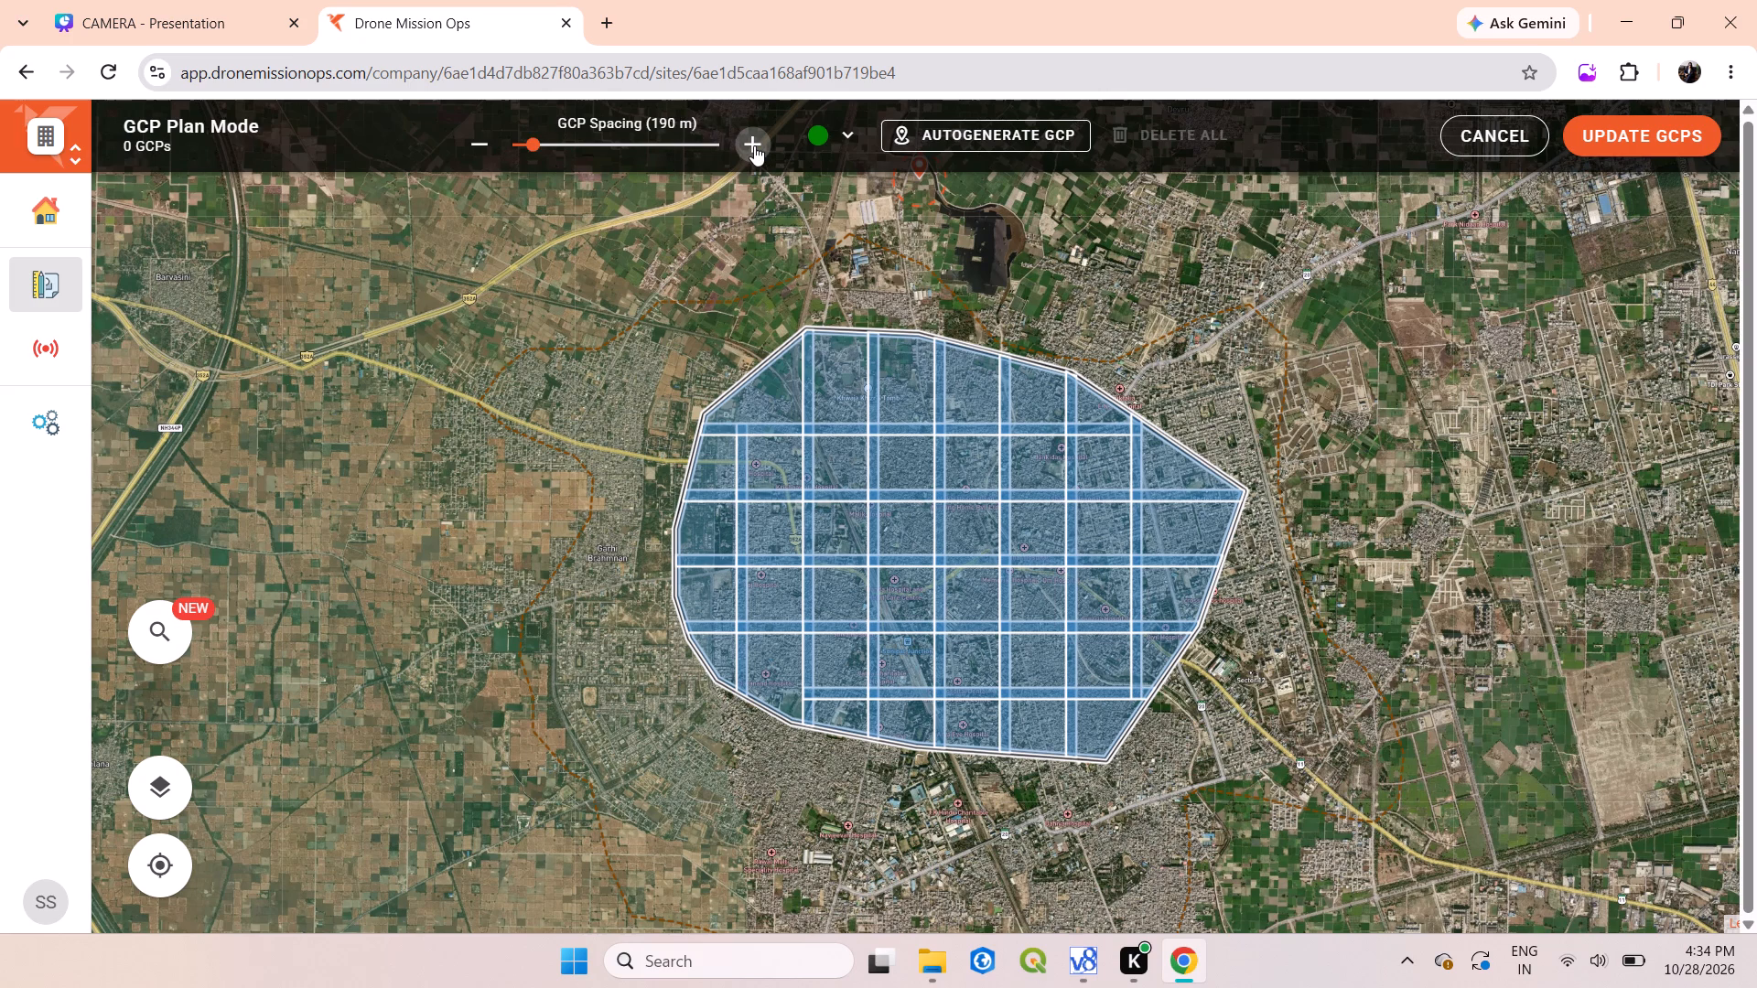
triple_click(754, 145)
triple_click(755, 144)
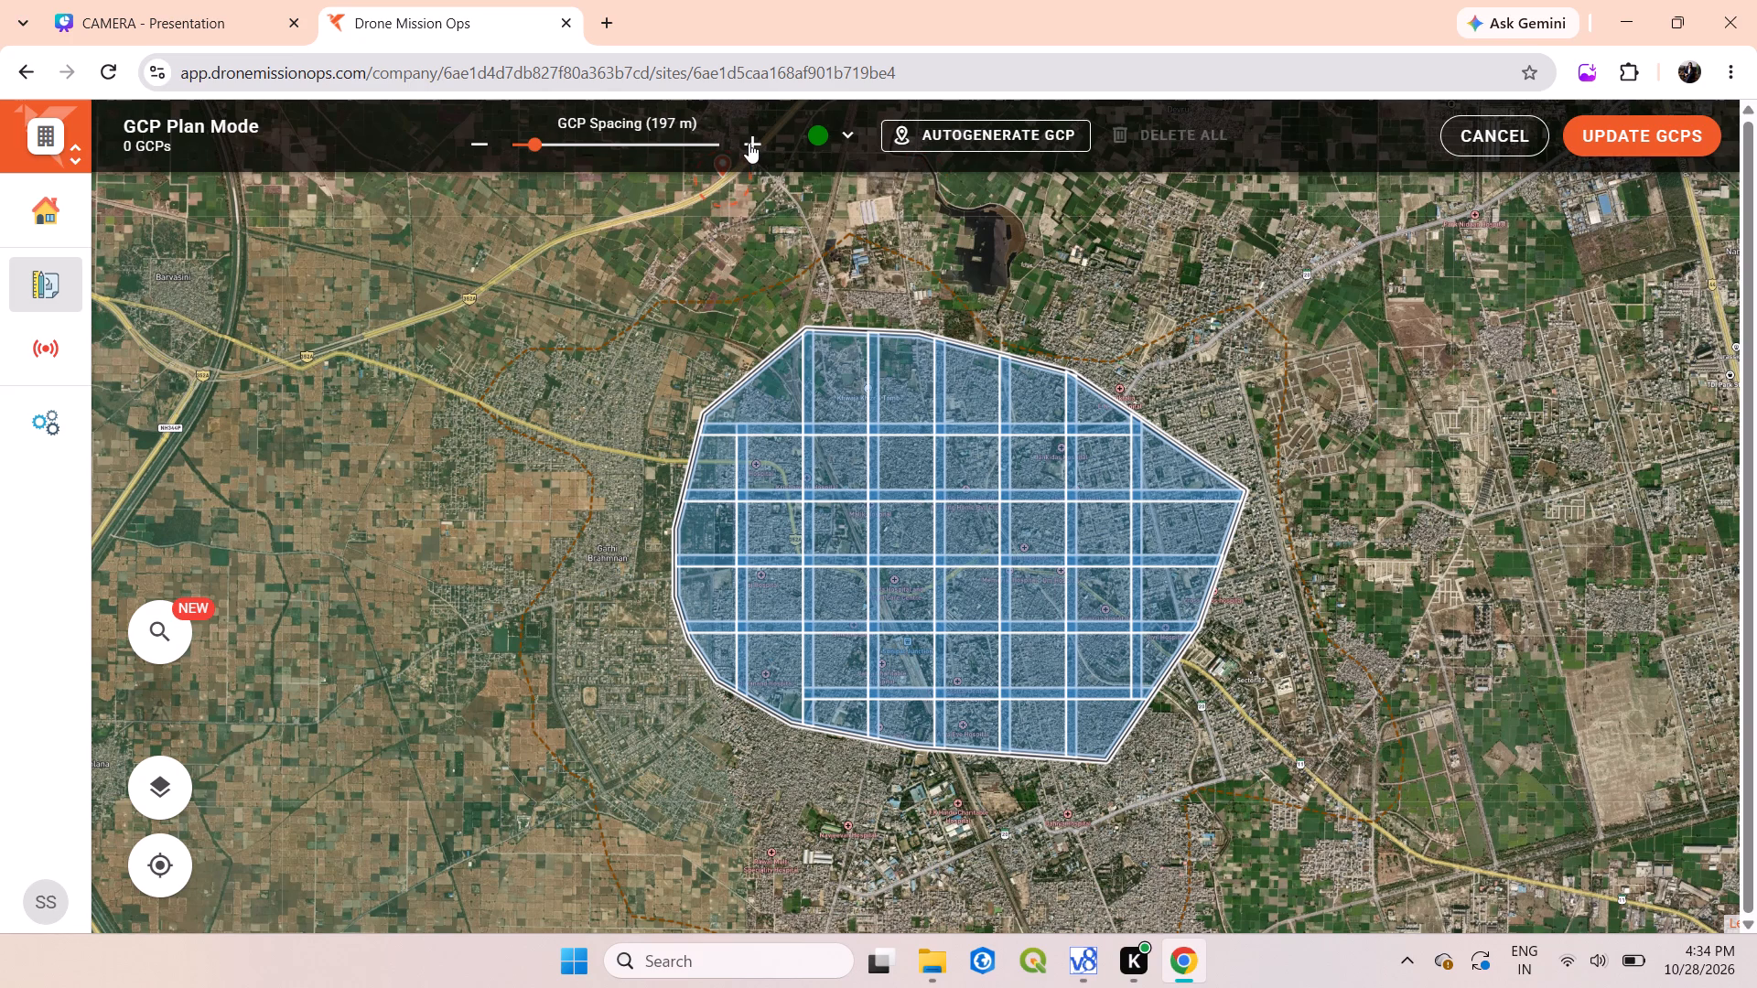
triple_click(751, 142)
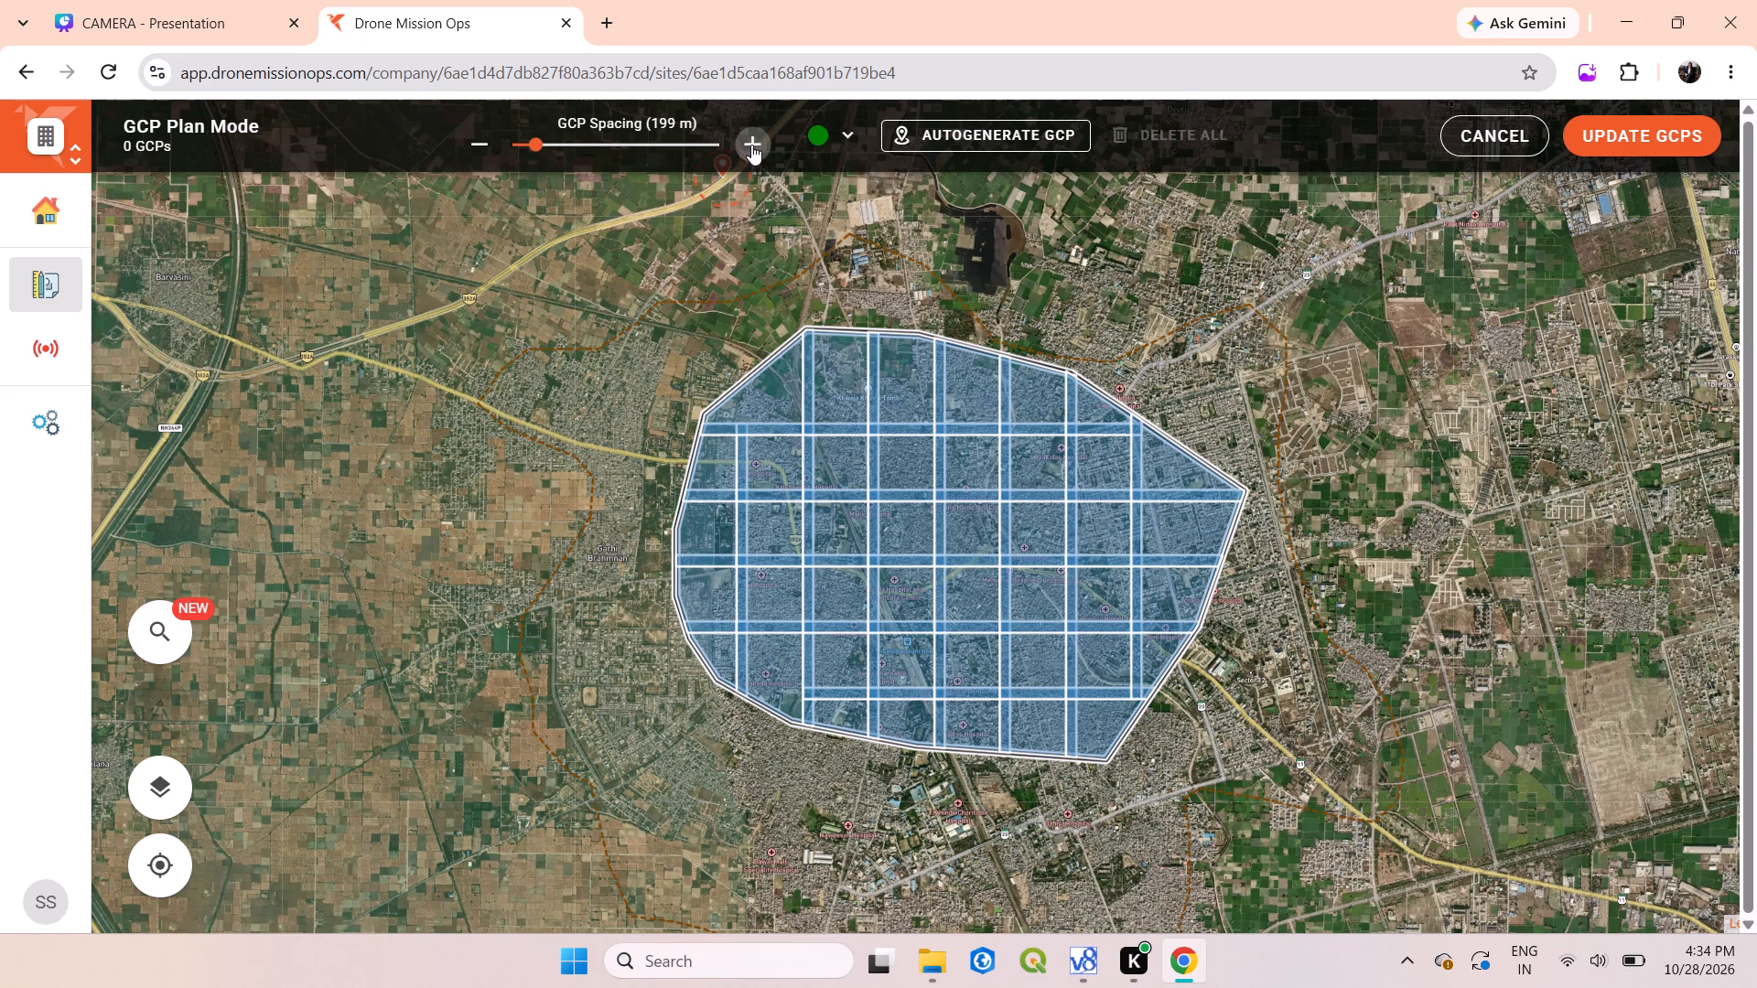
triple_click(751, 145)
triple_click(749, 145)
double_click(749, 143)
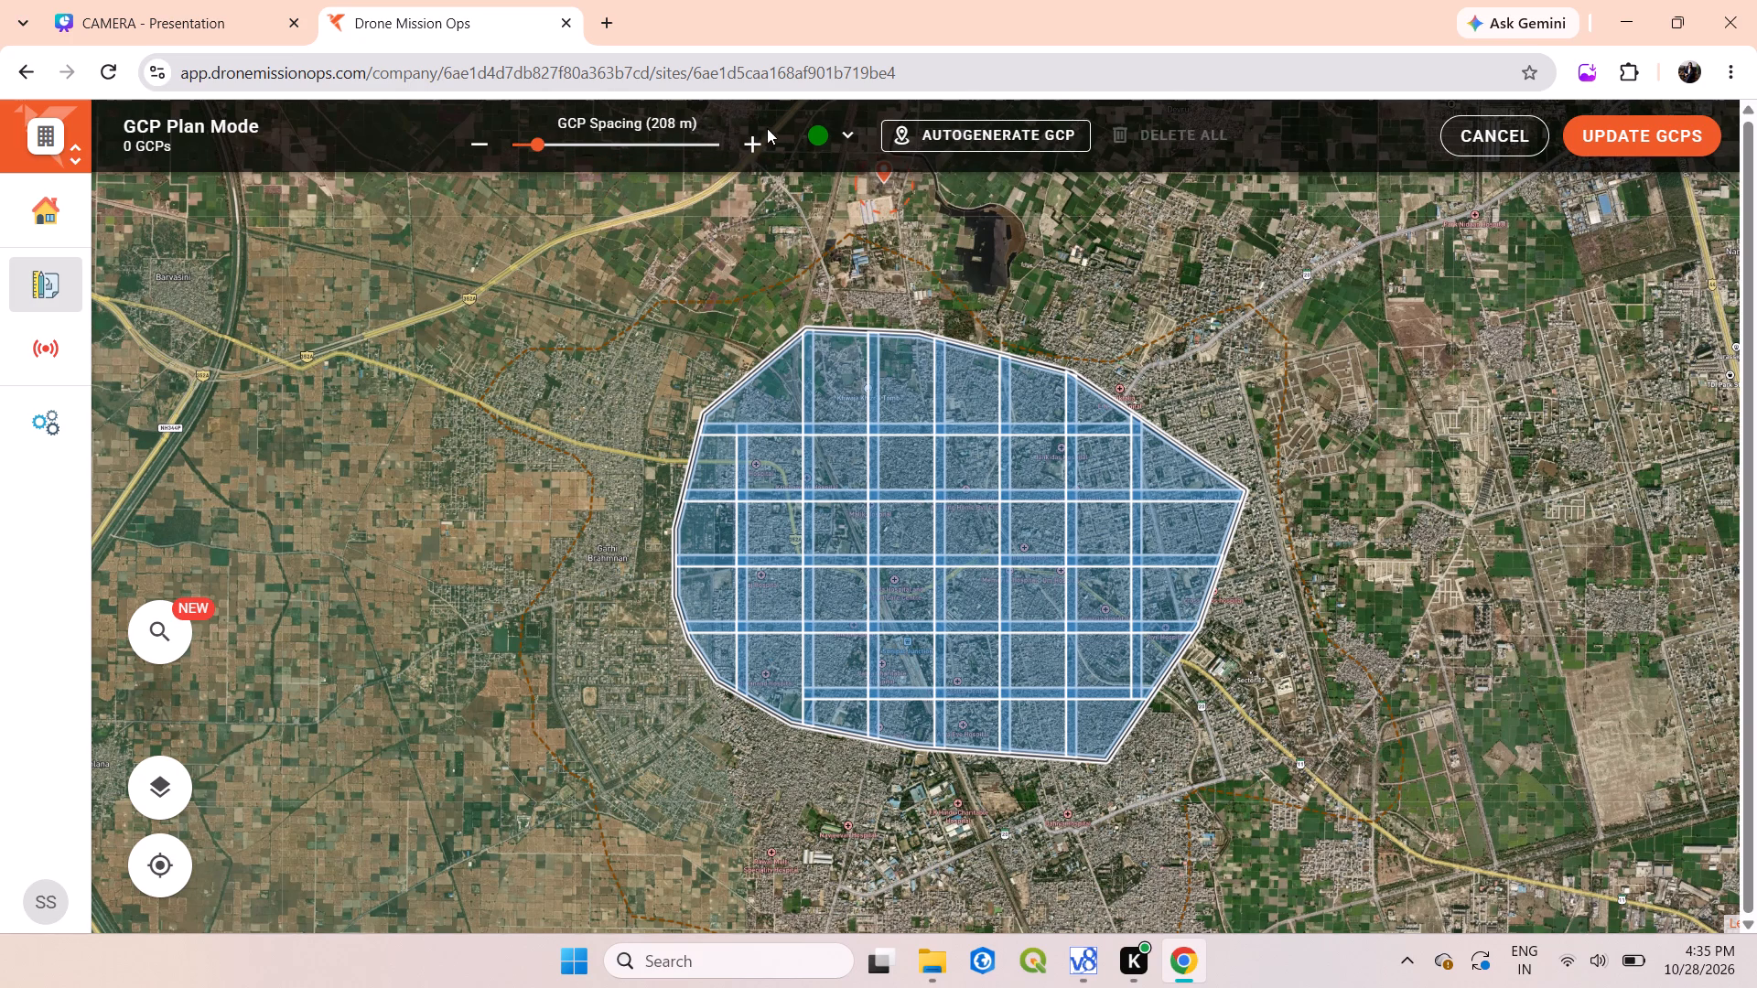
Set the GCP spacing to 400 m and update the site's GCPs.
click(552, 145)
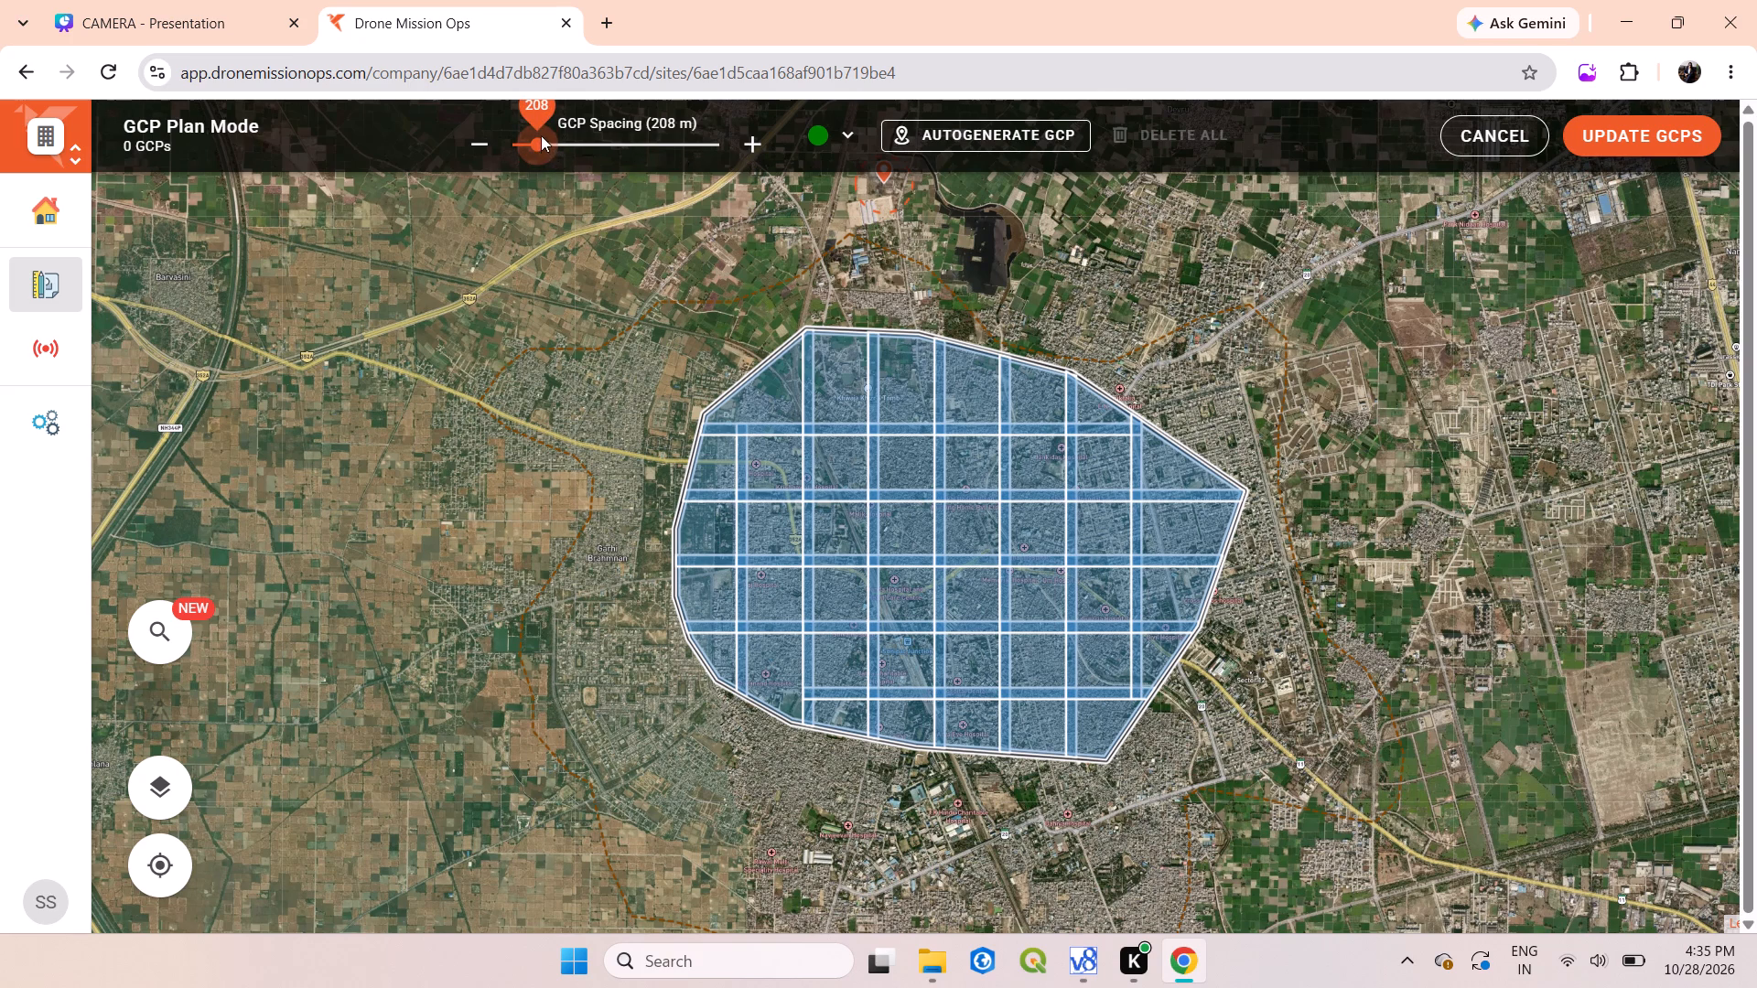
click(554, 143)
click(561, 141)
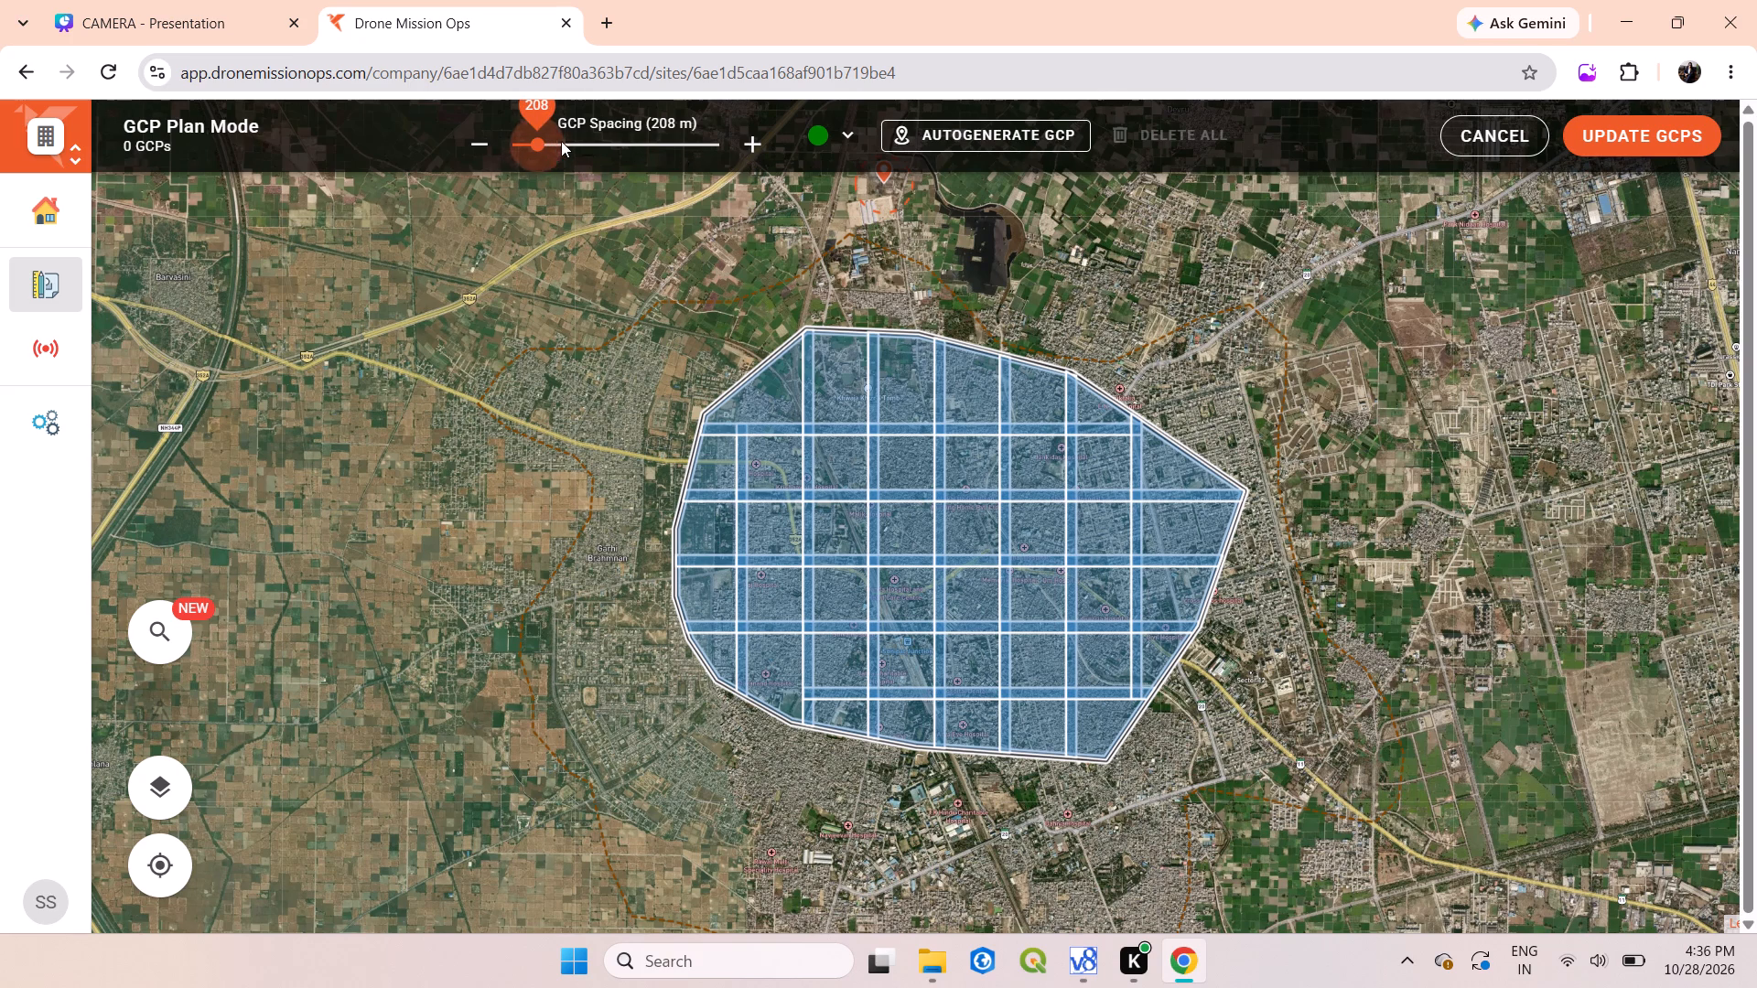
click(565, 145)
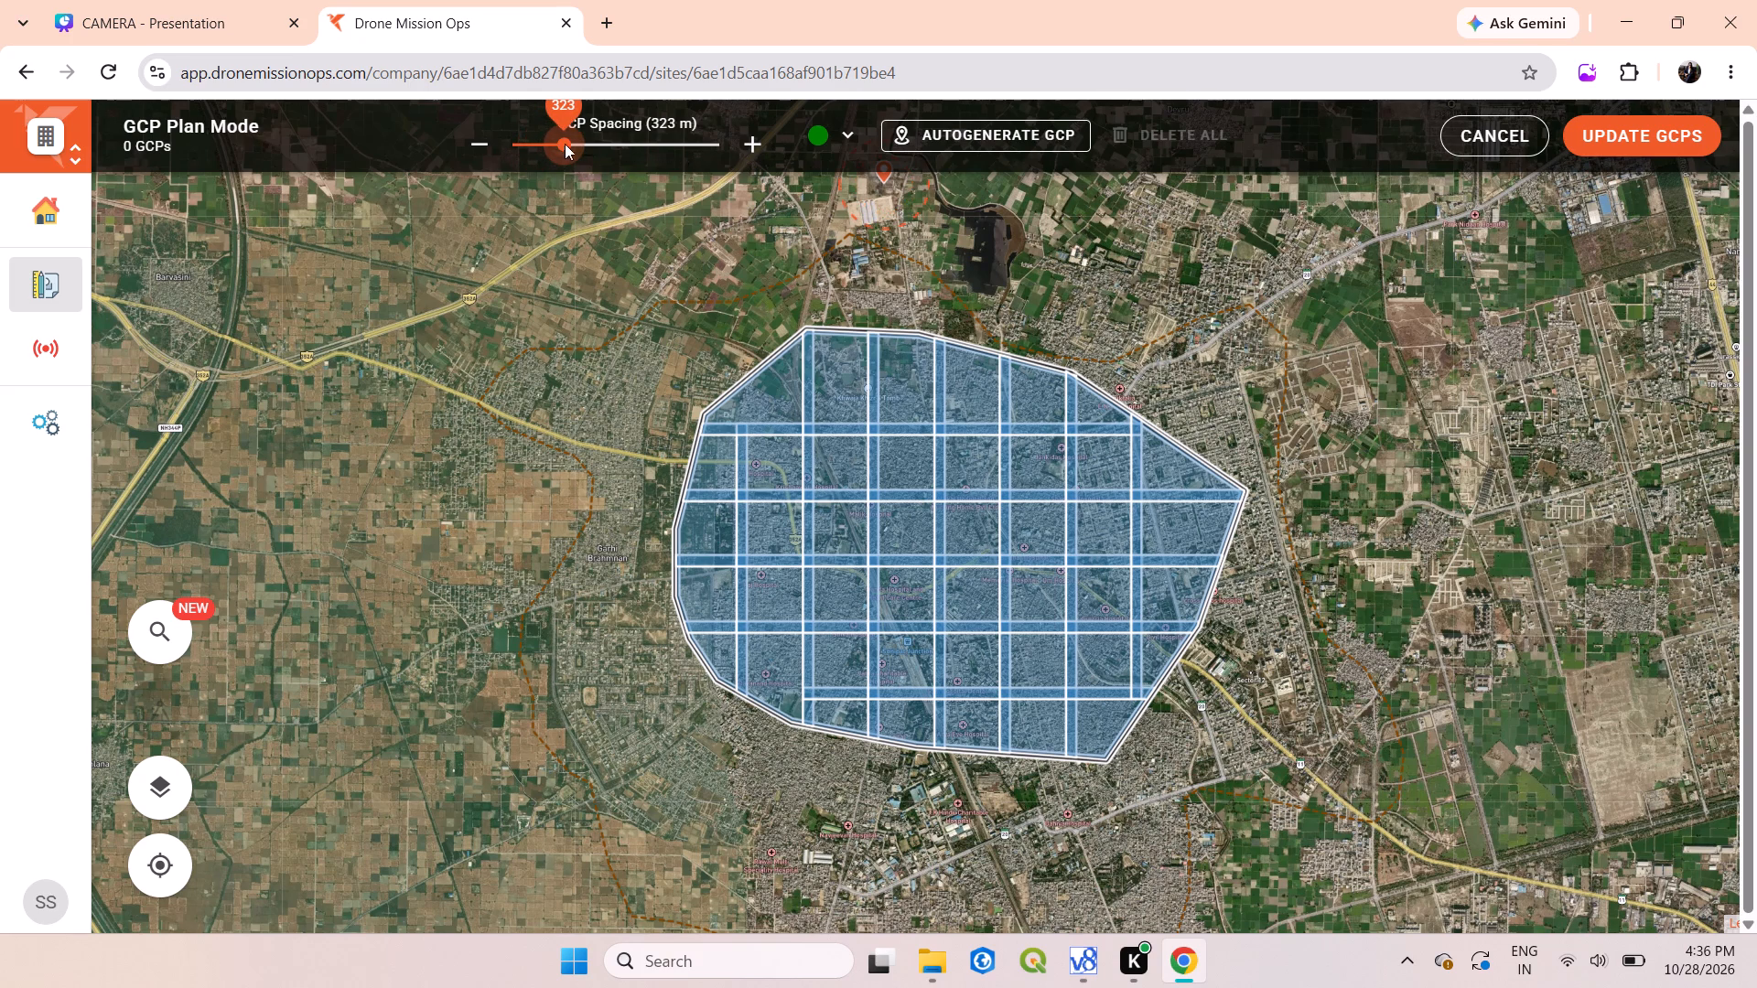
drag(568, 147, 587, 156)
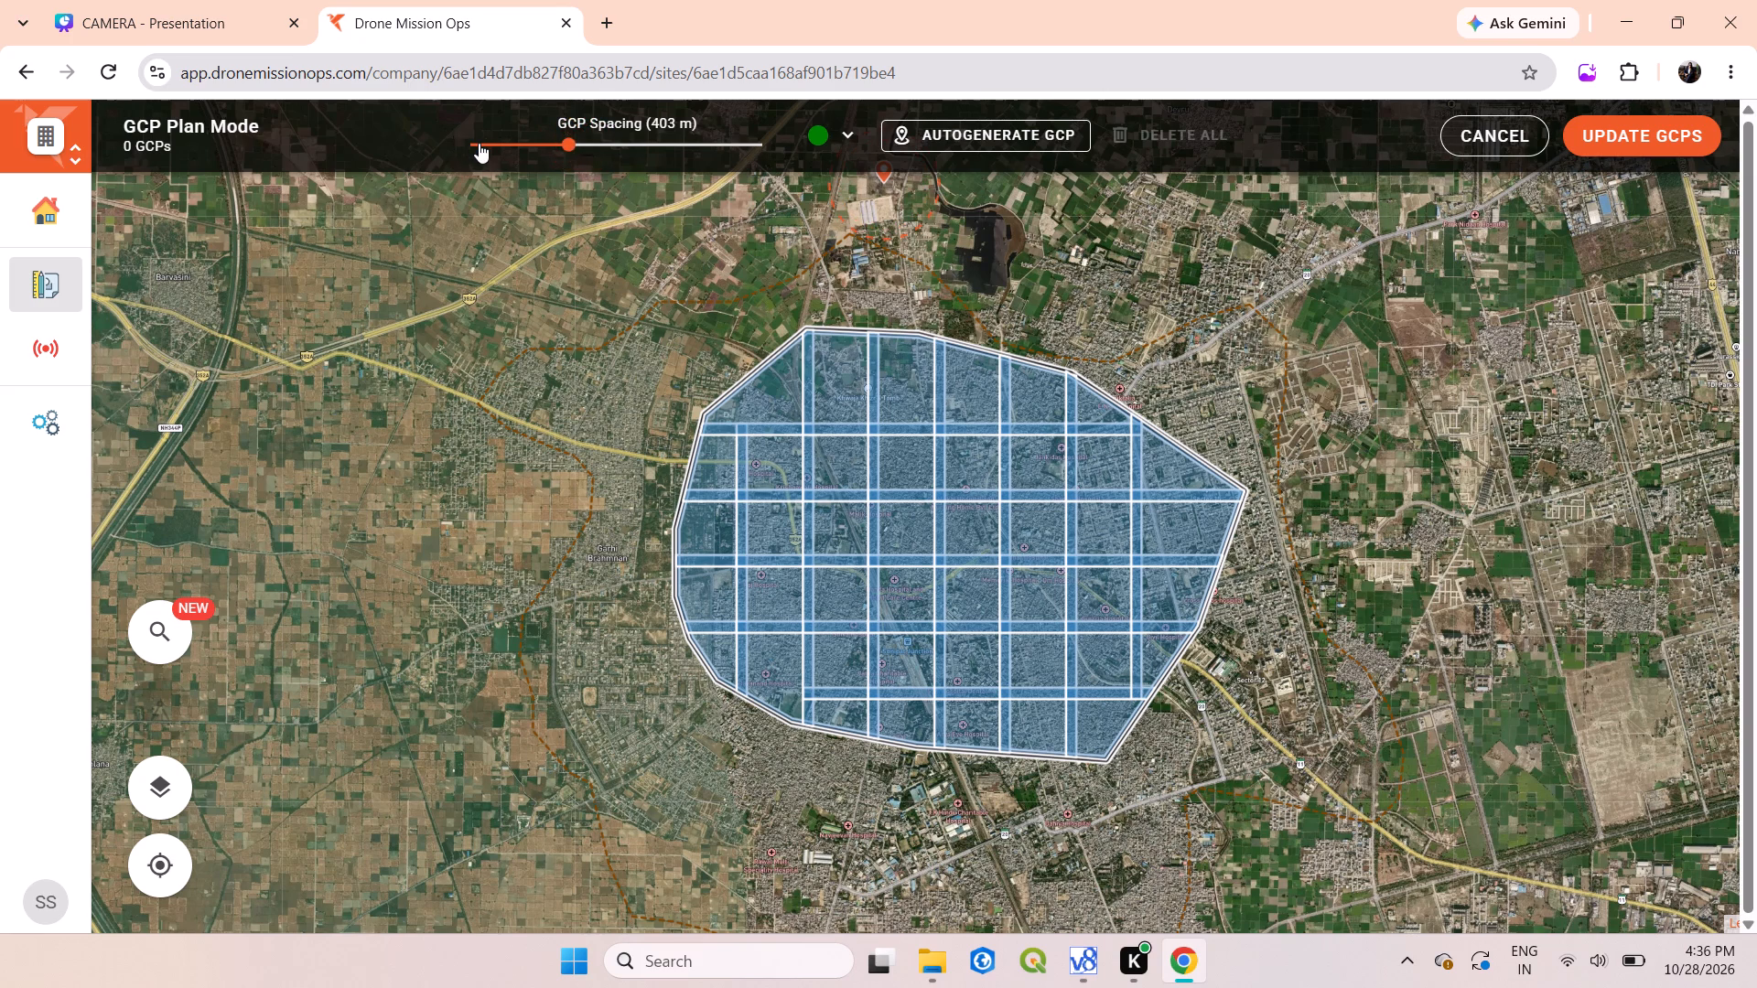
double_click(474, 142)
click(474, 142)
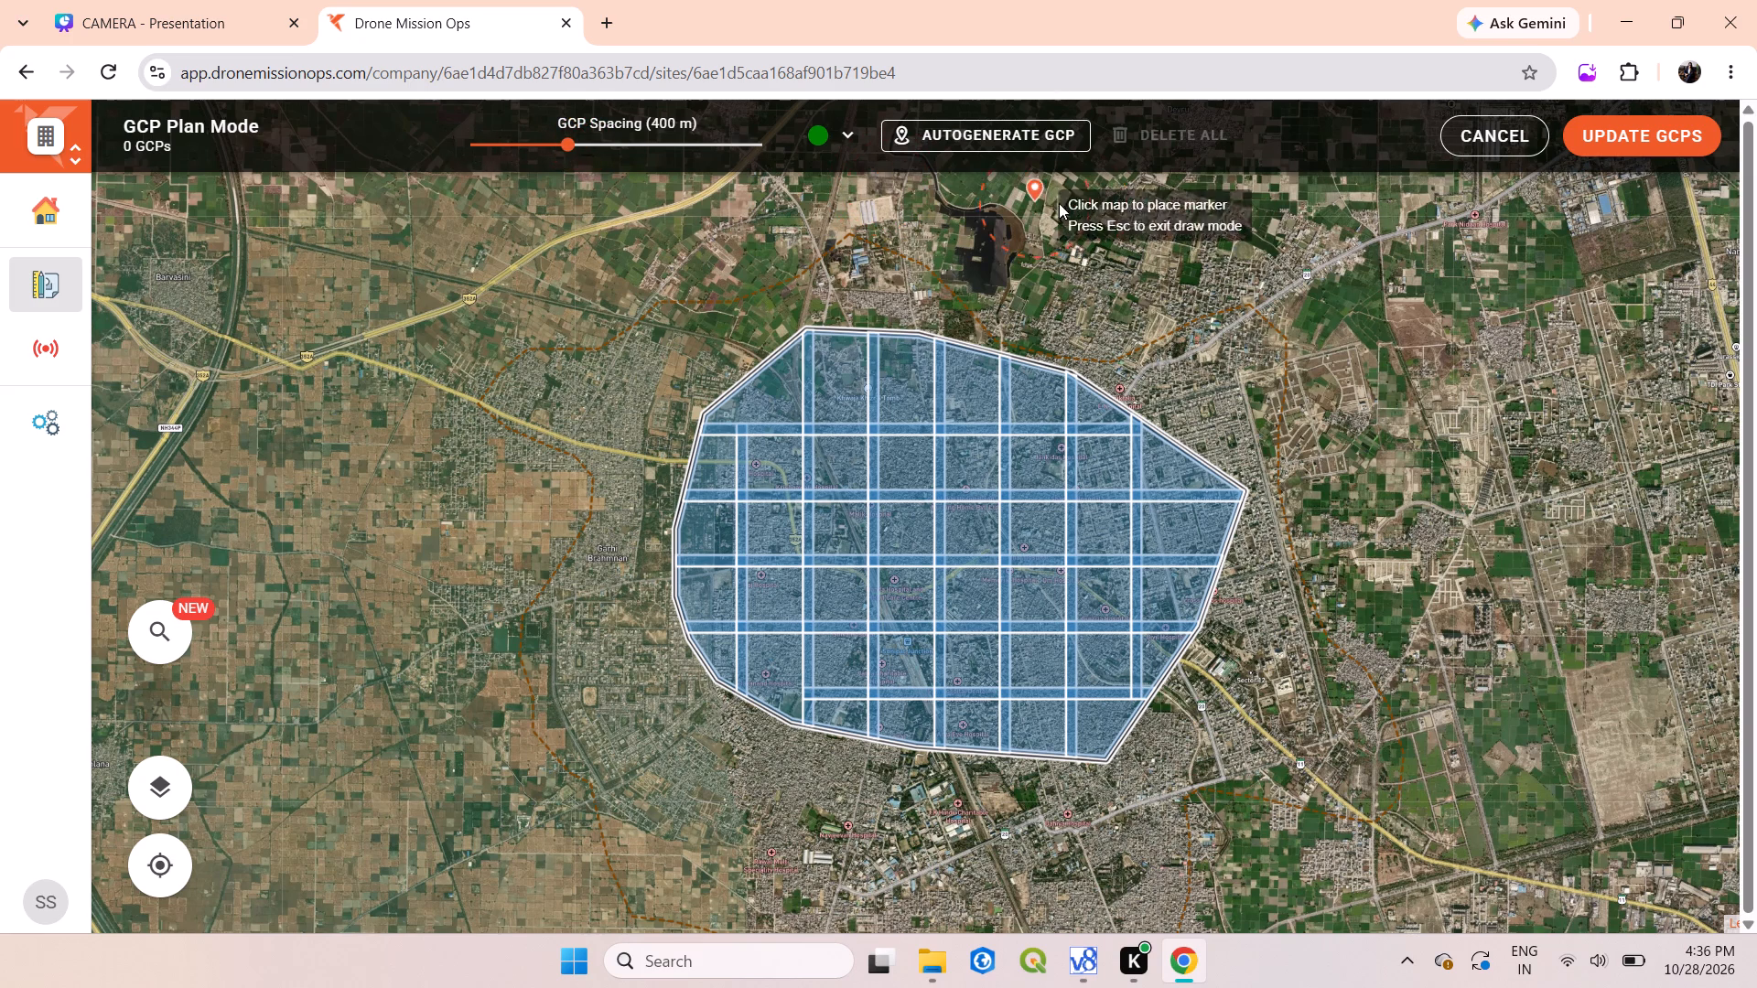
click(1671, 148)
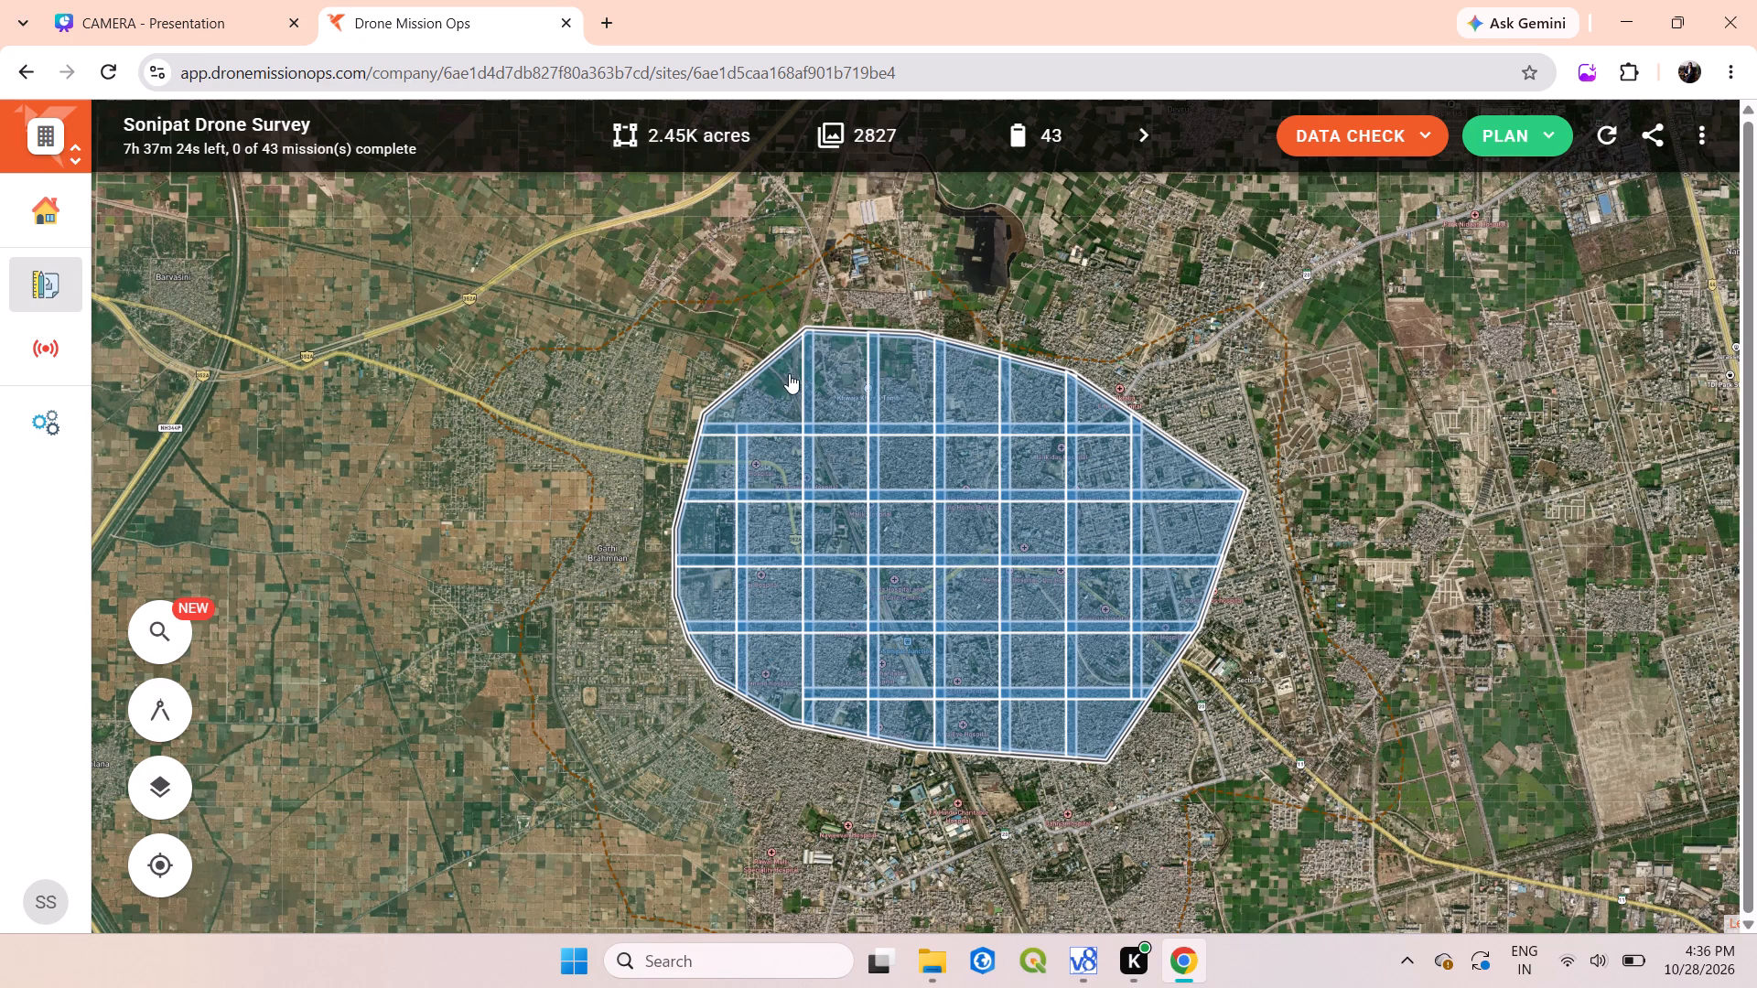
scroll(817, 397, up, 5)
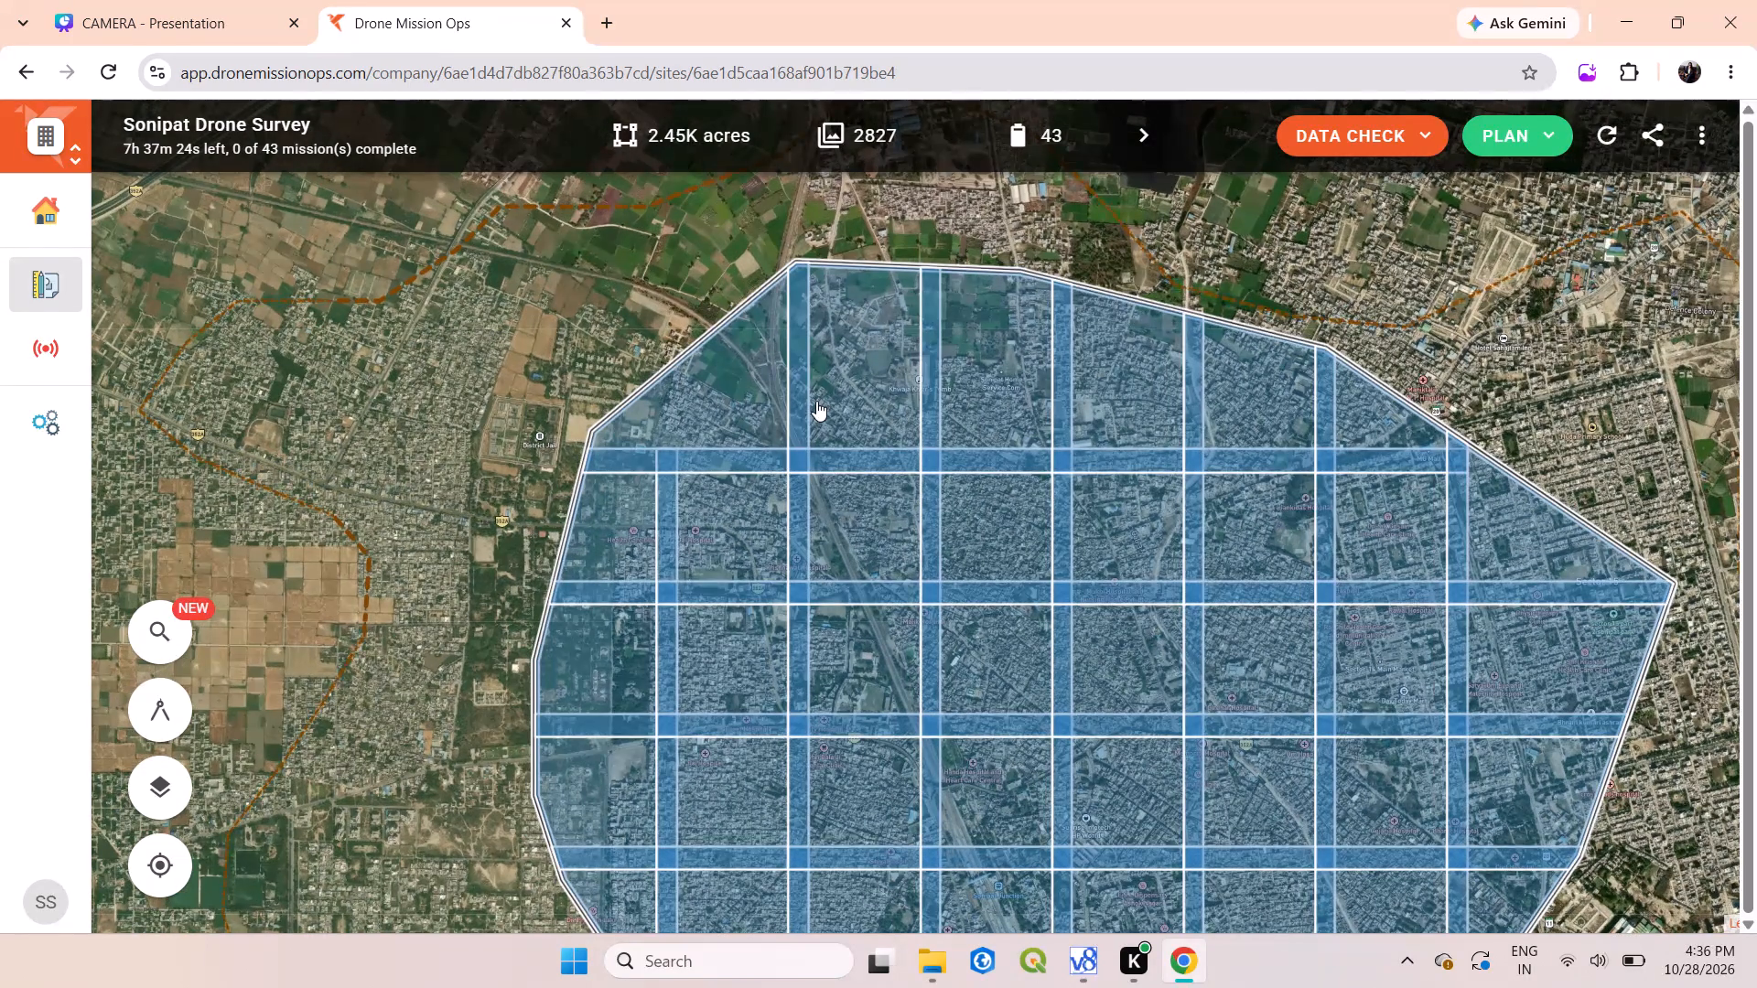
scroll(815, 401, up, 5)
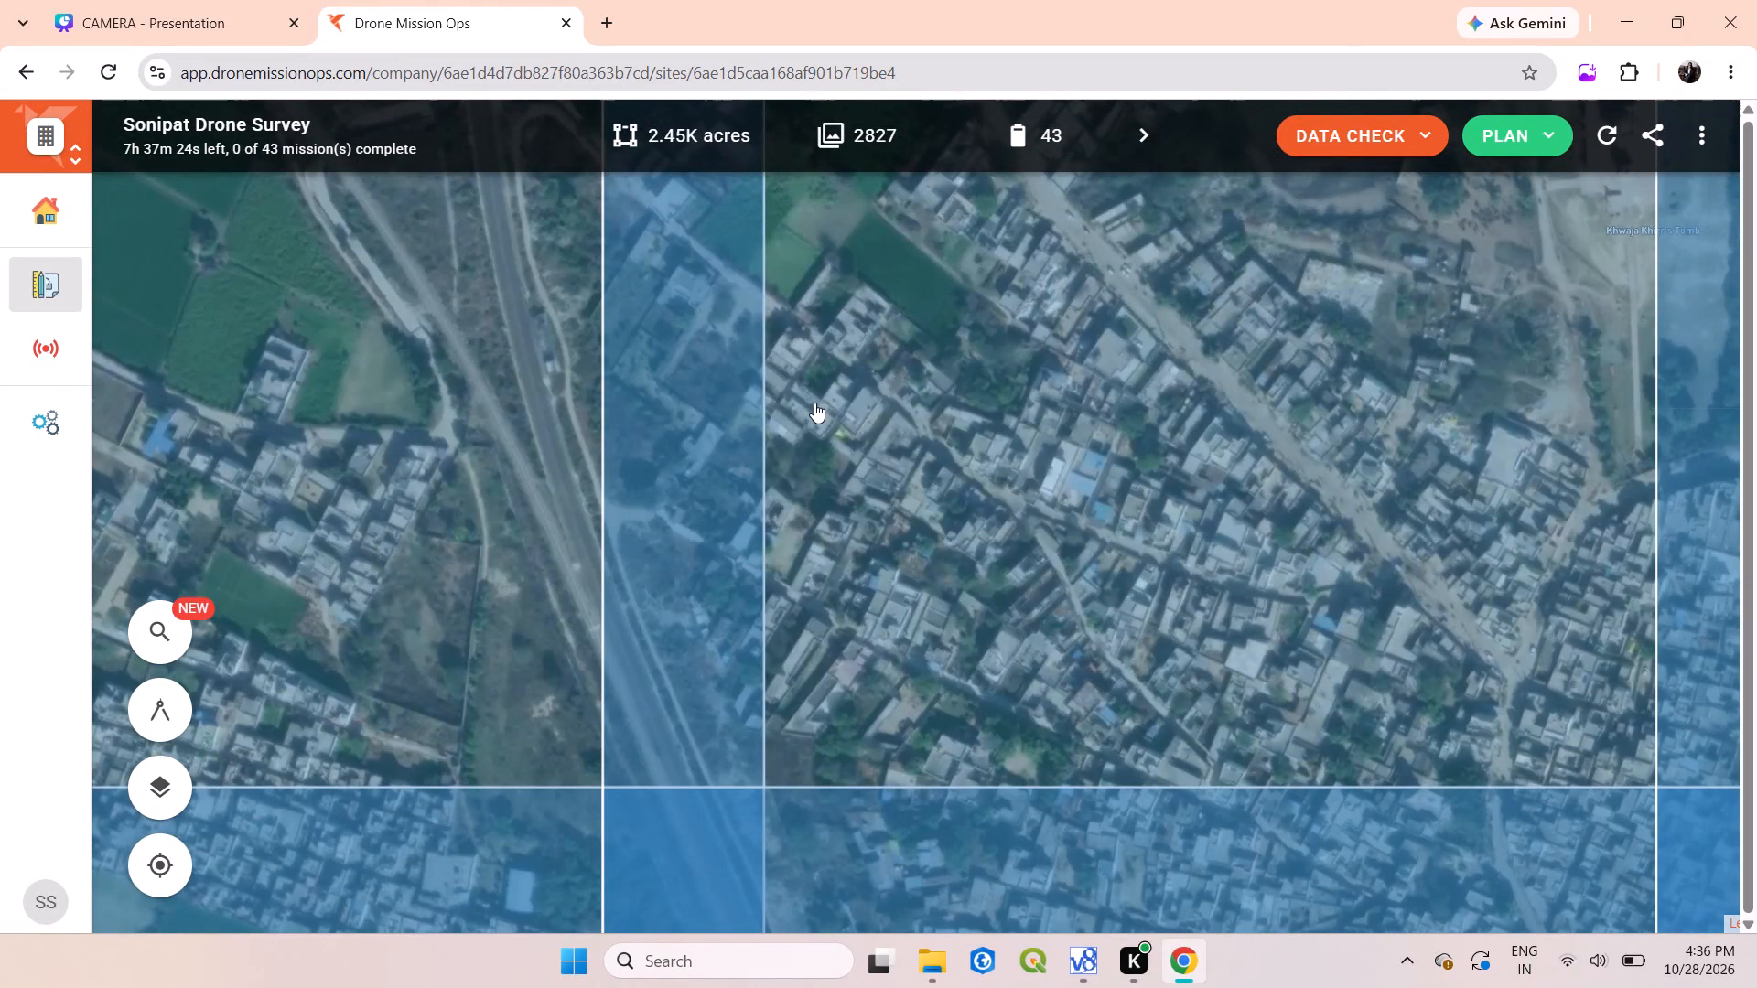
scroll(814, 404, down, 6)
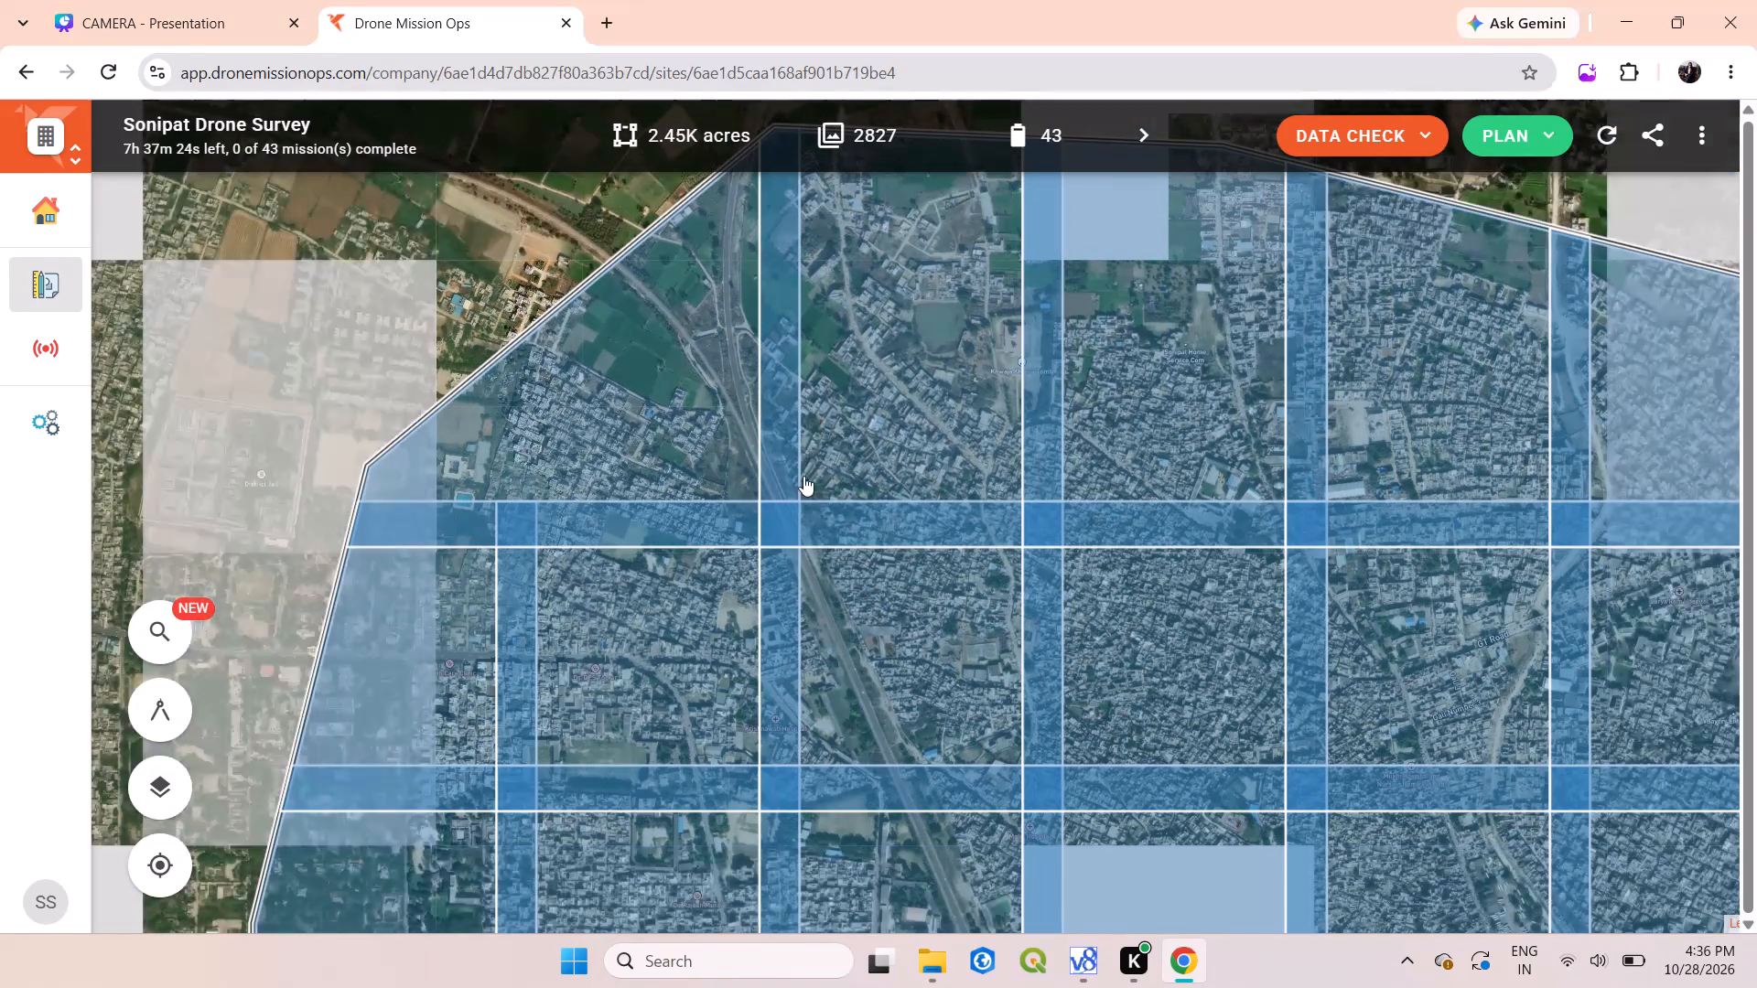
Examine the mission blocks and their overlap strips in the site's northwestern part, bringing up the mission and GCP planning options.
scroll(797, 500, down, 3)
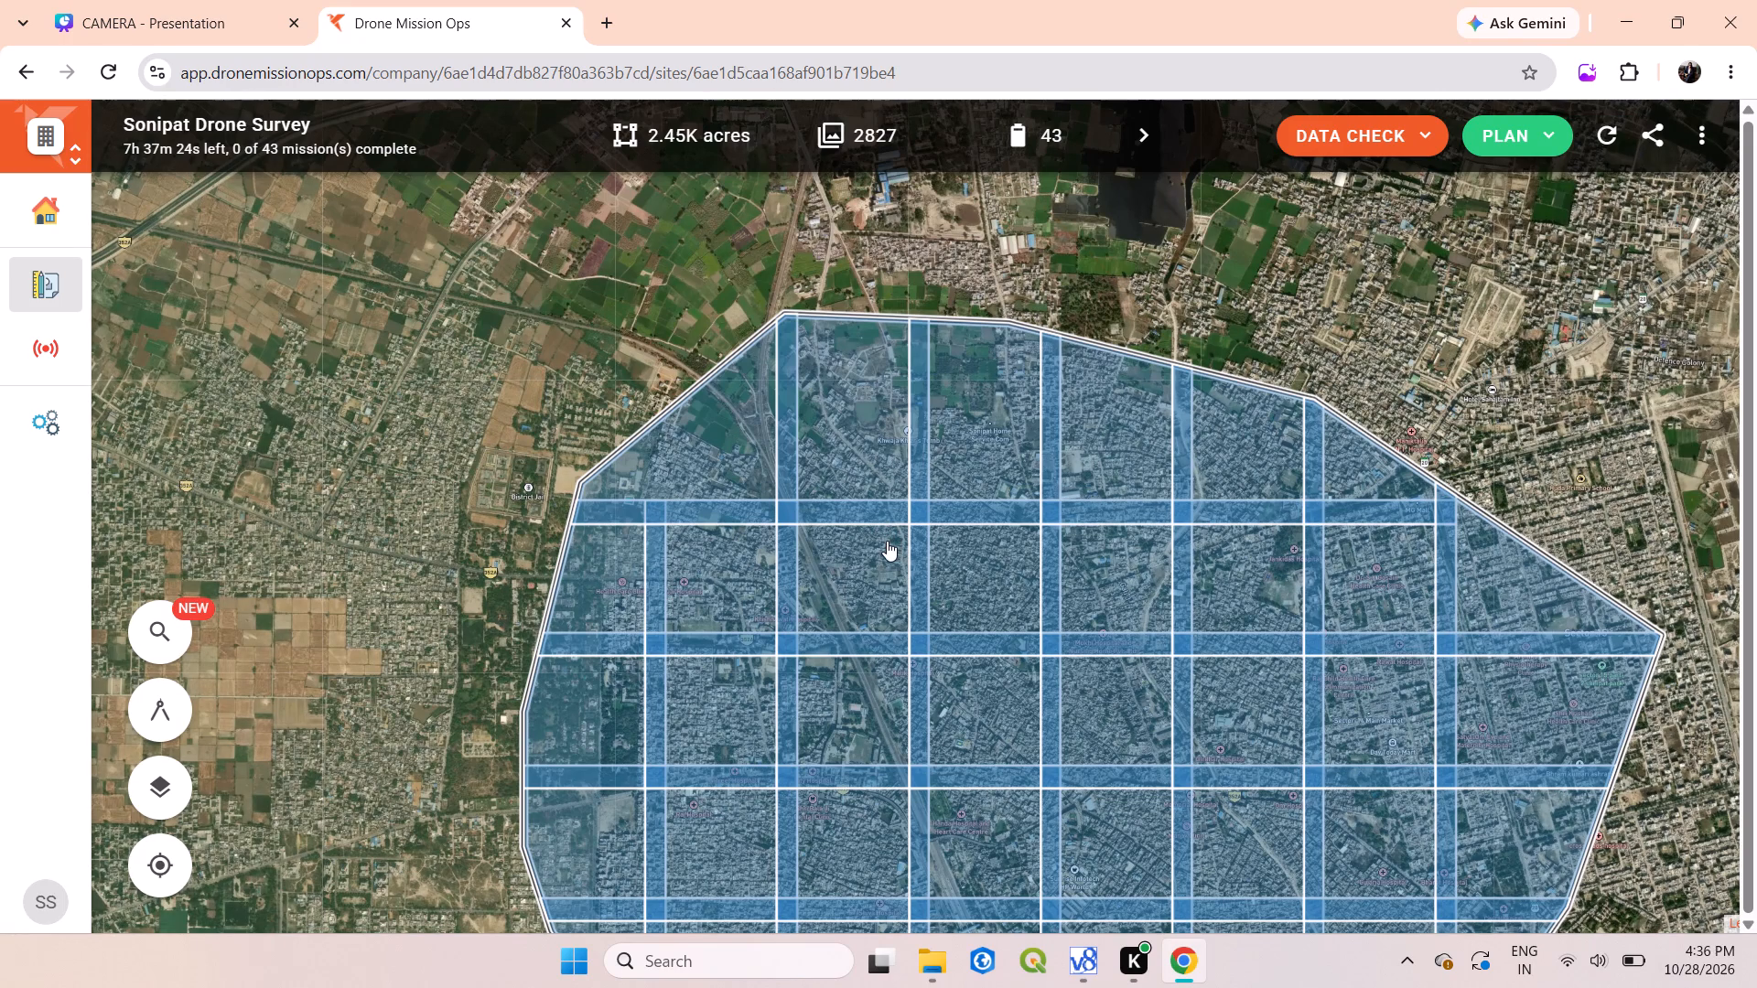
scroll(769, 494, up, 3)
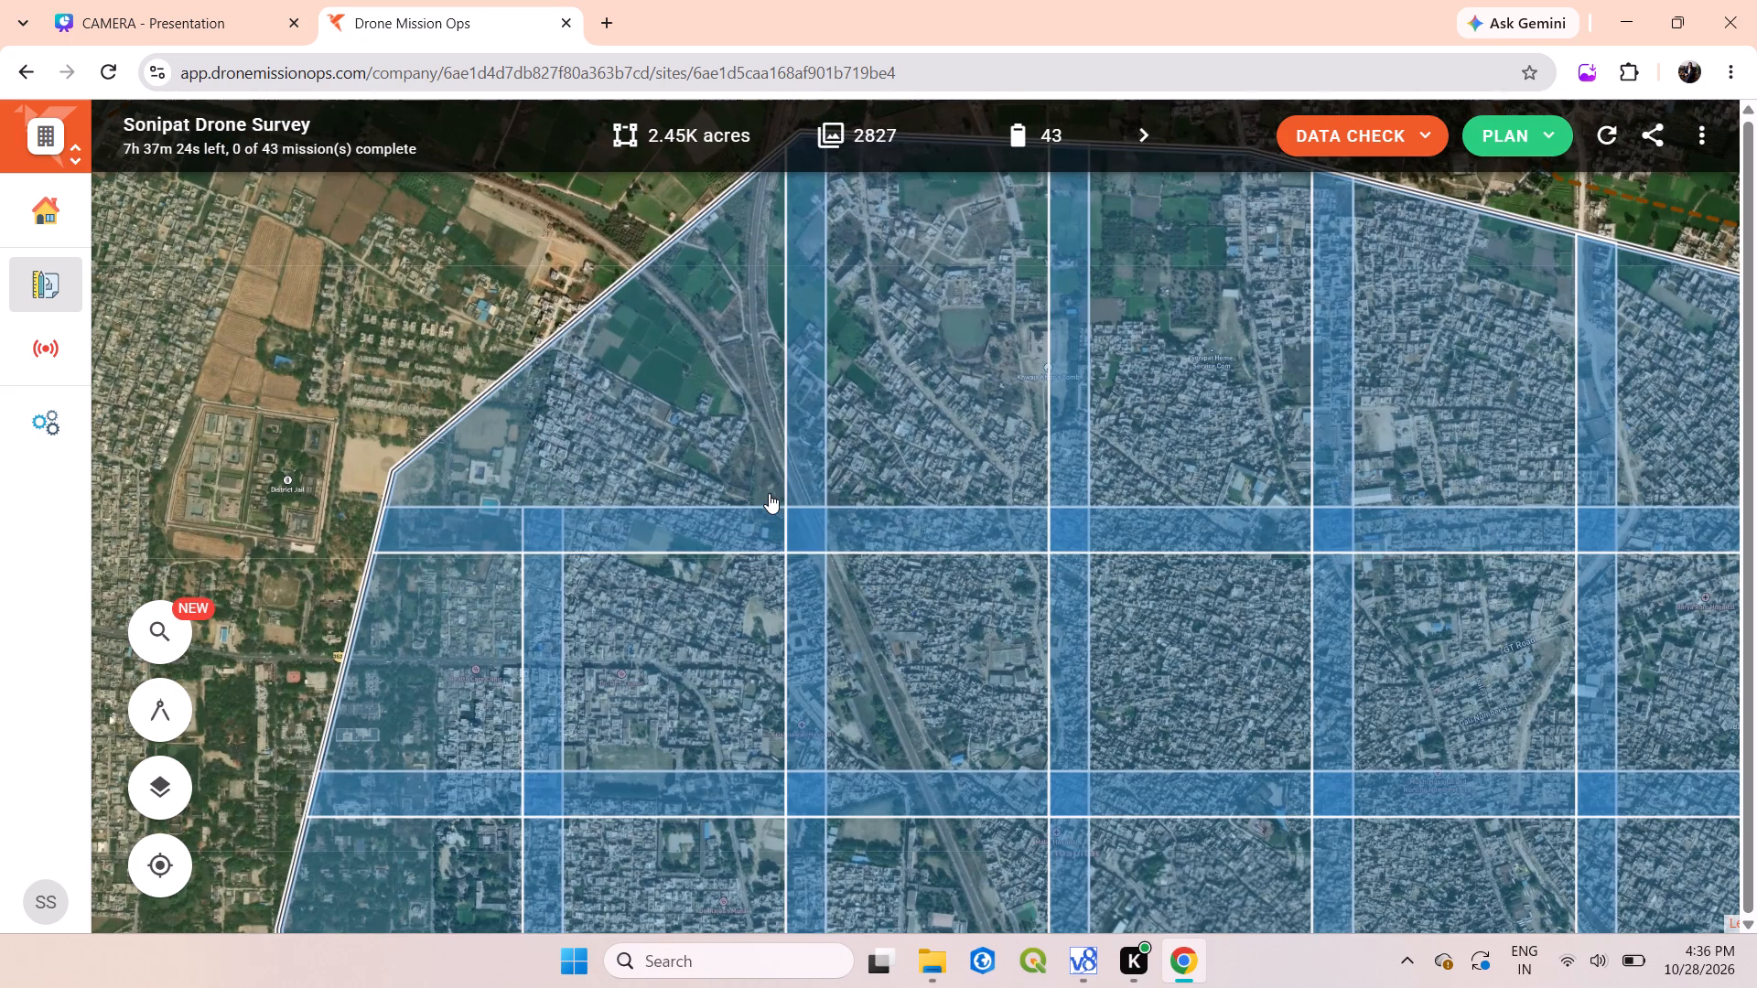
scroll(791, 487, up, 3)
scroll(791, 486, down, 3)
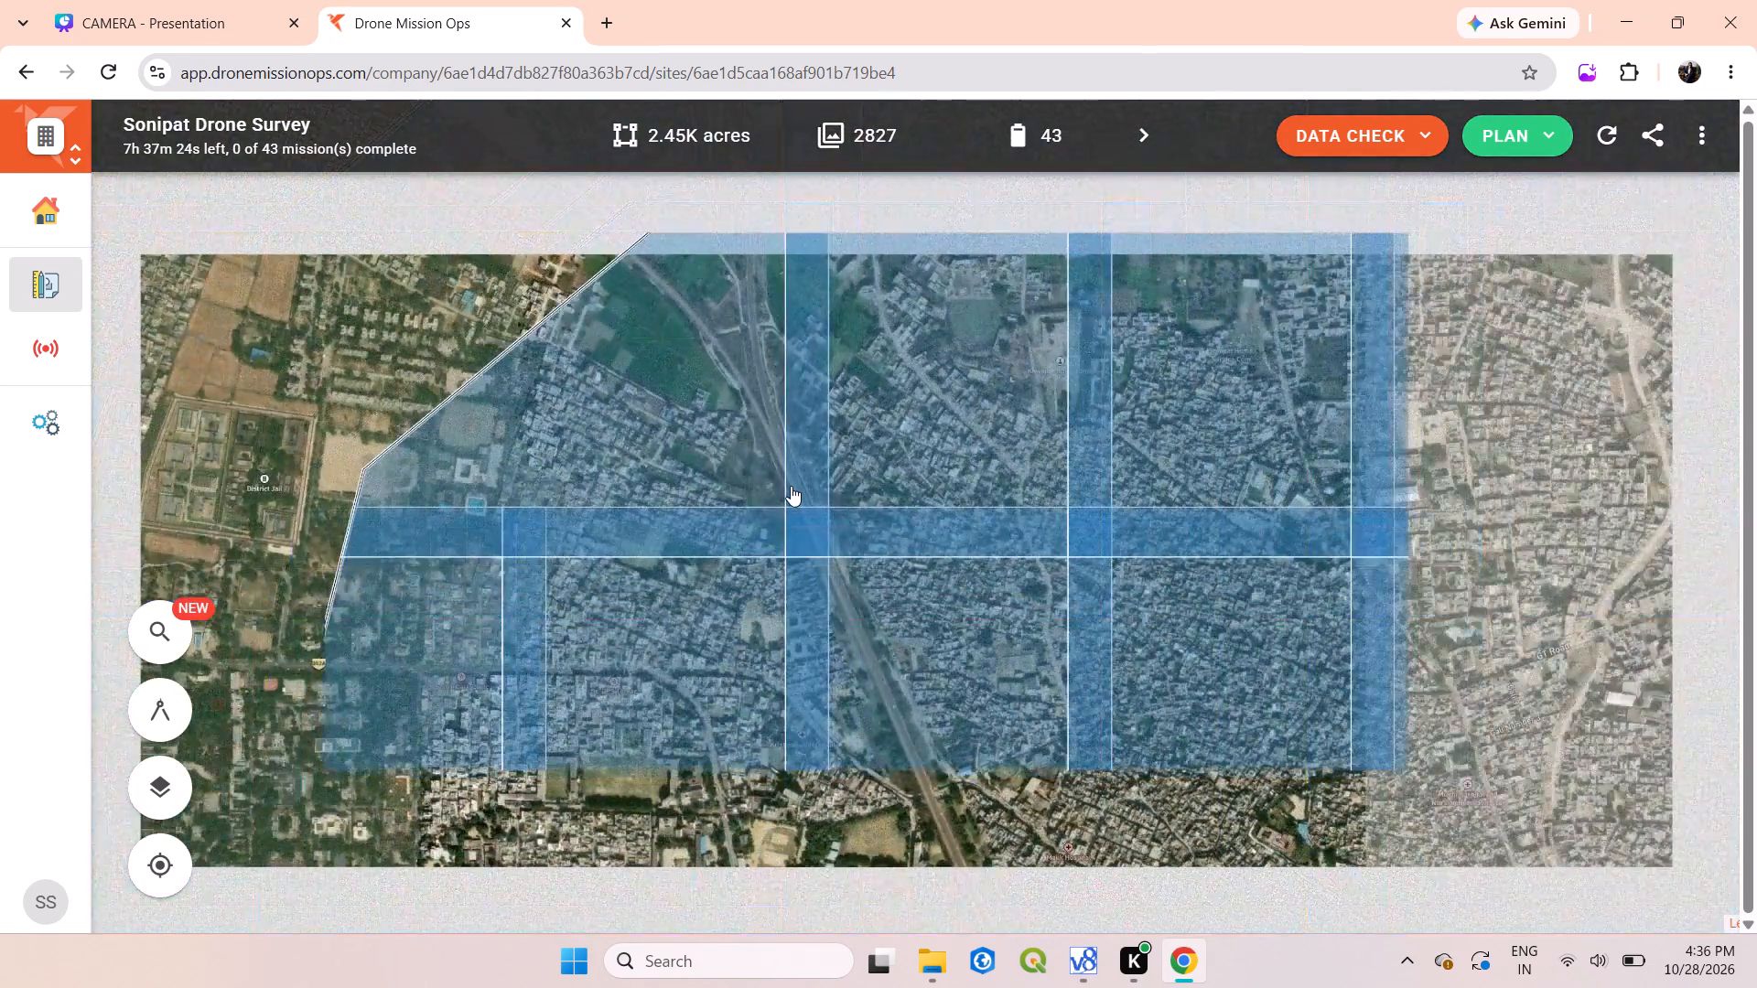
scroll(791, 486, down, 1)
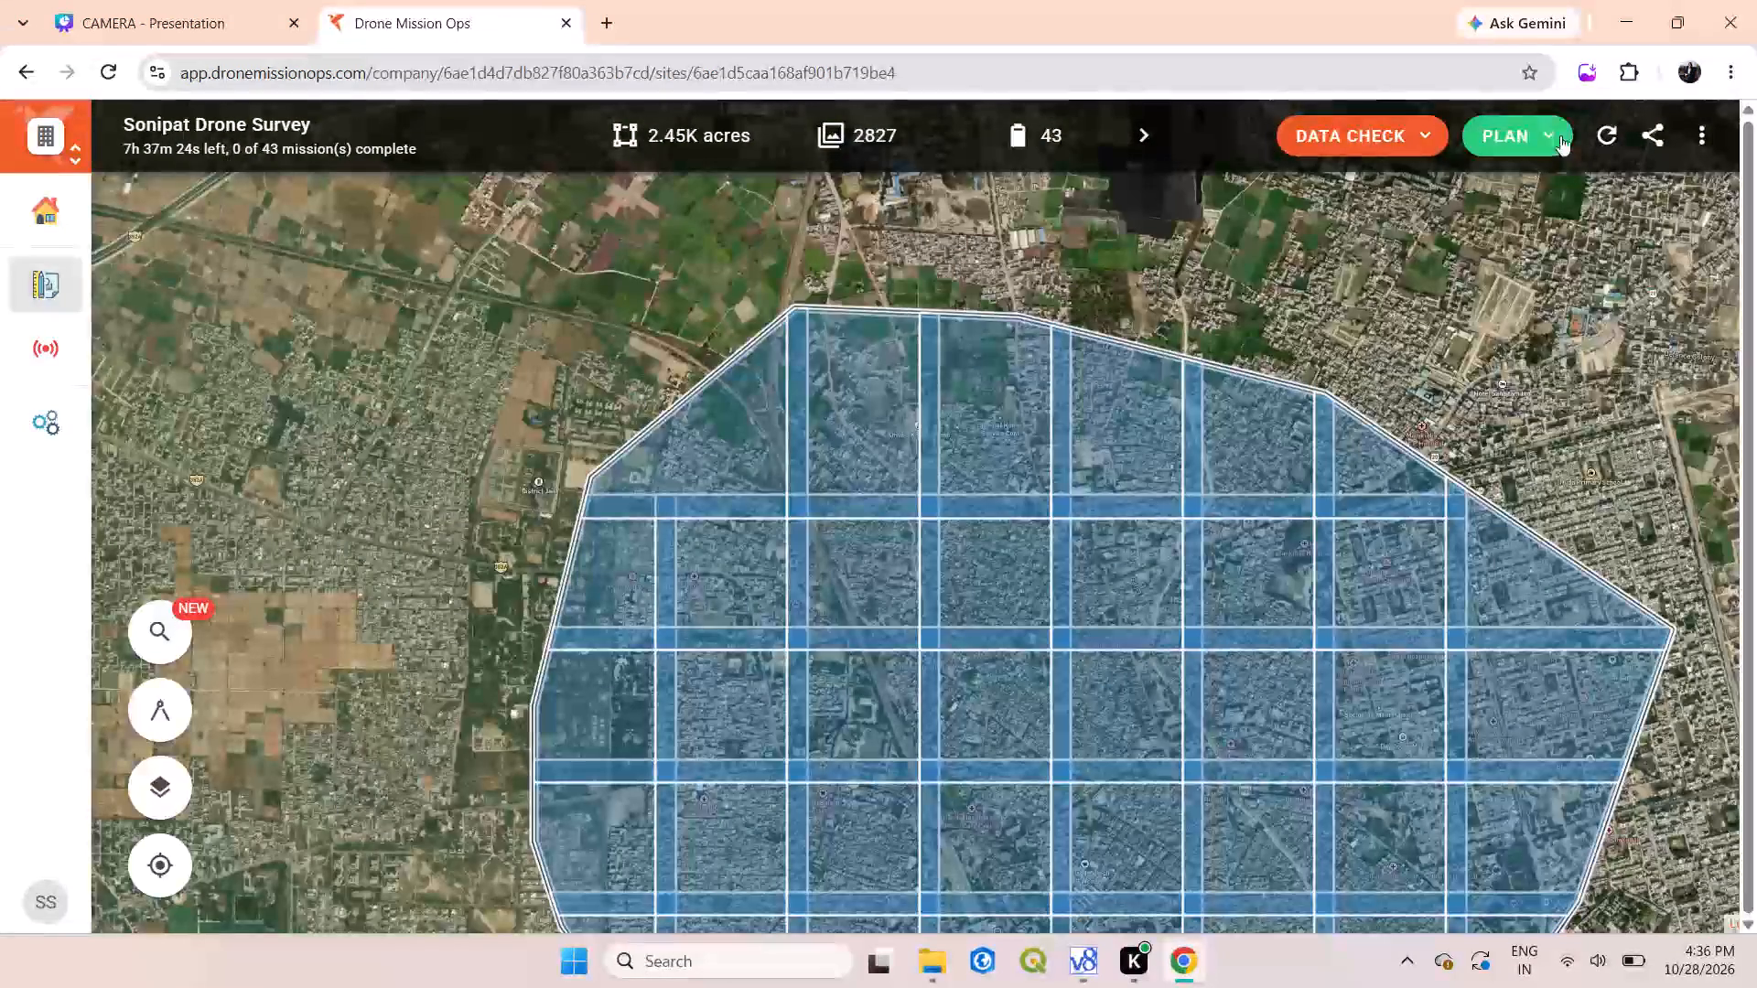
click(1557, 129)
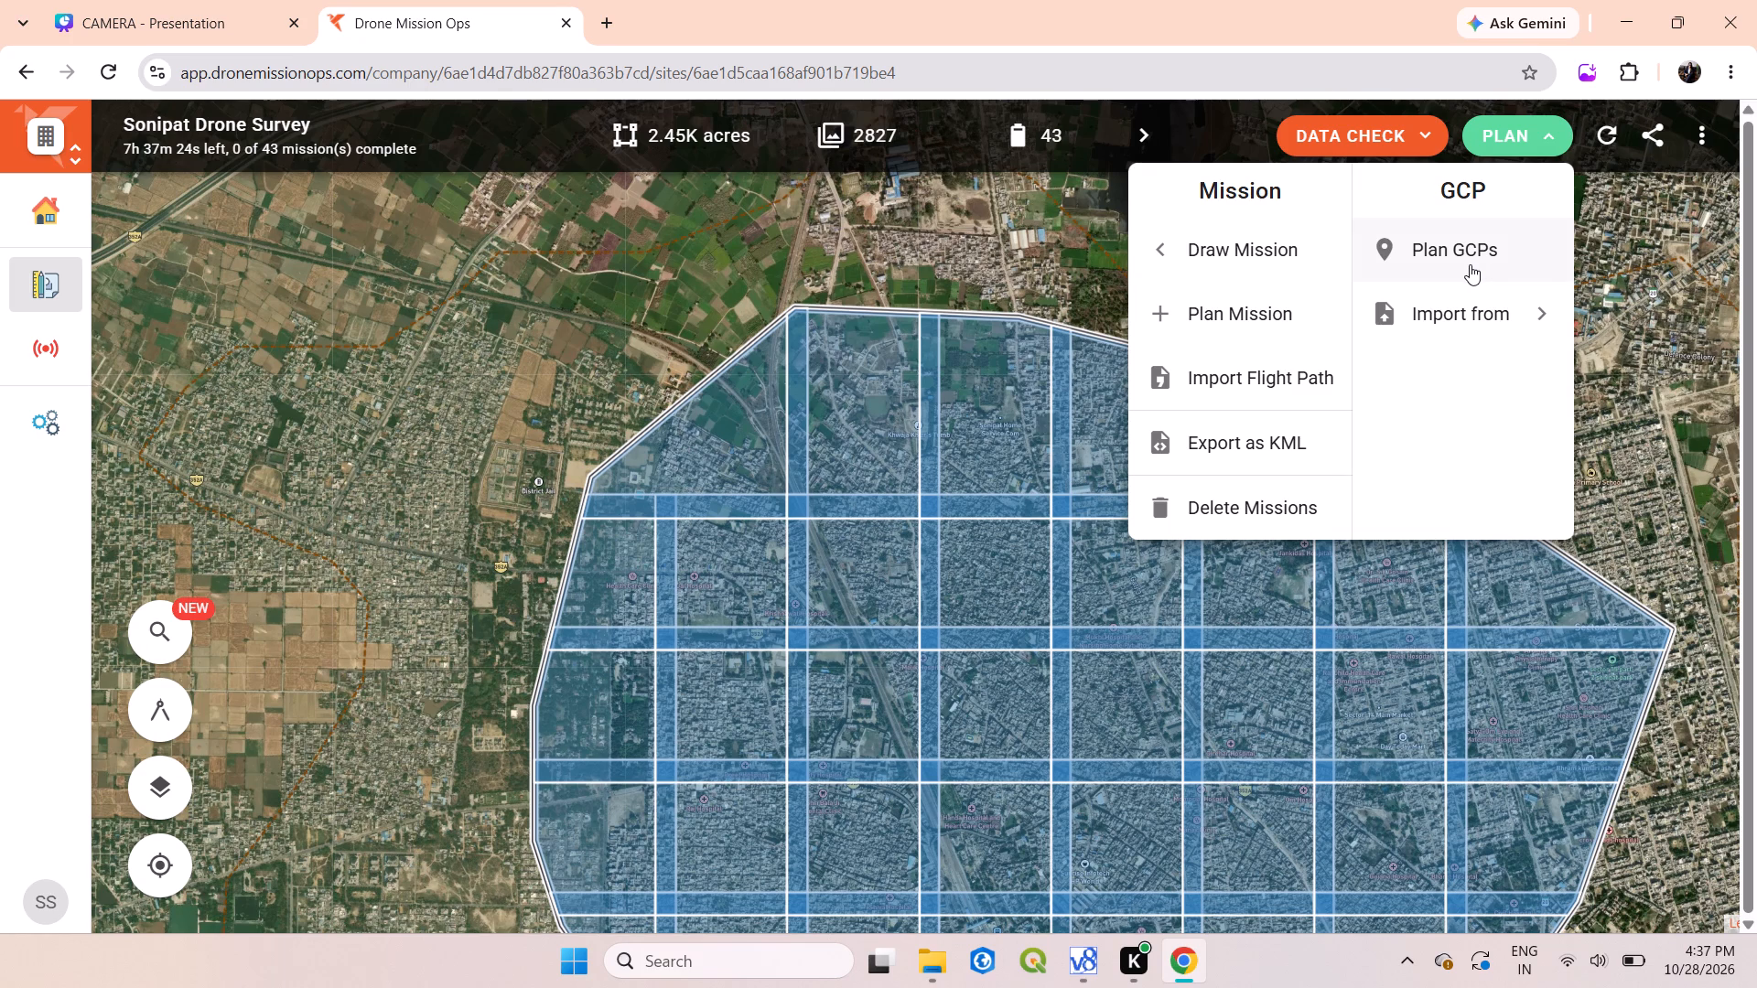
scroll(841, 450, up, 8)
scroll(680, 496, up, 2)
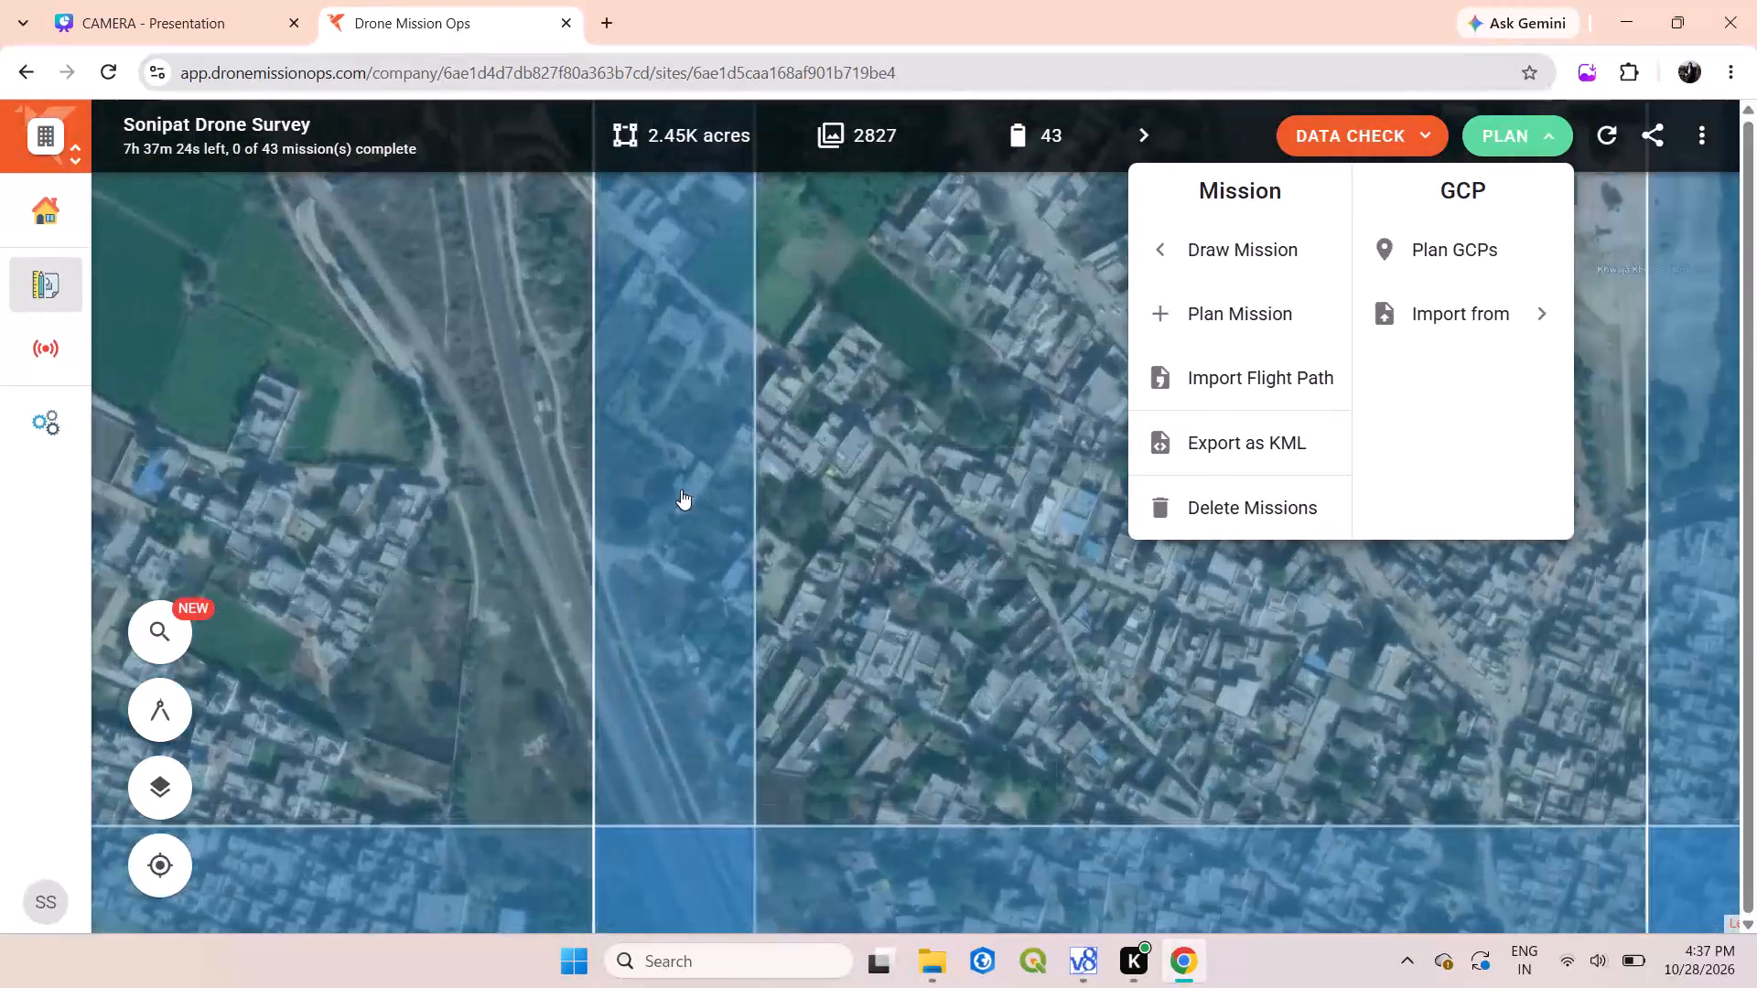
scroll(680, 489, down, 5)
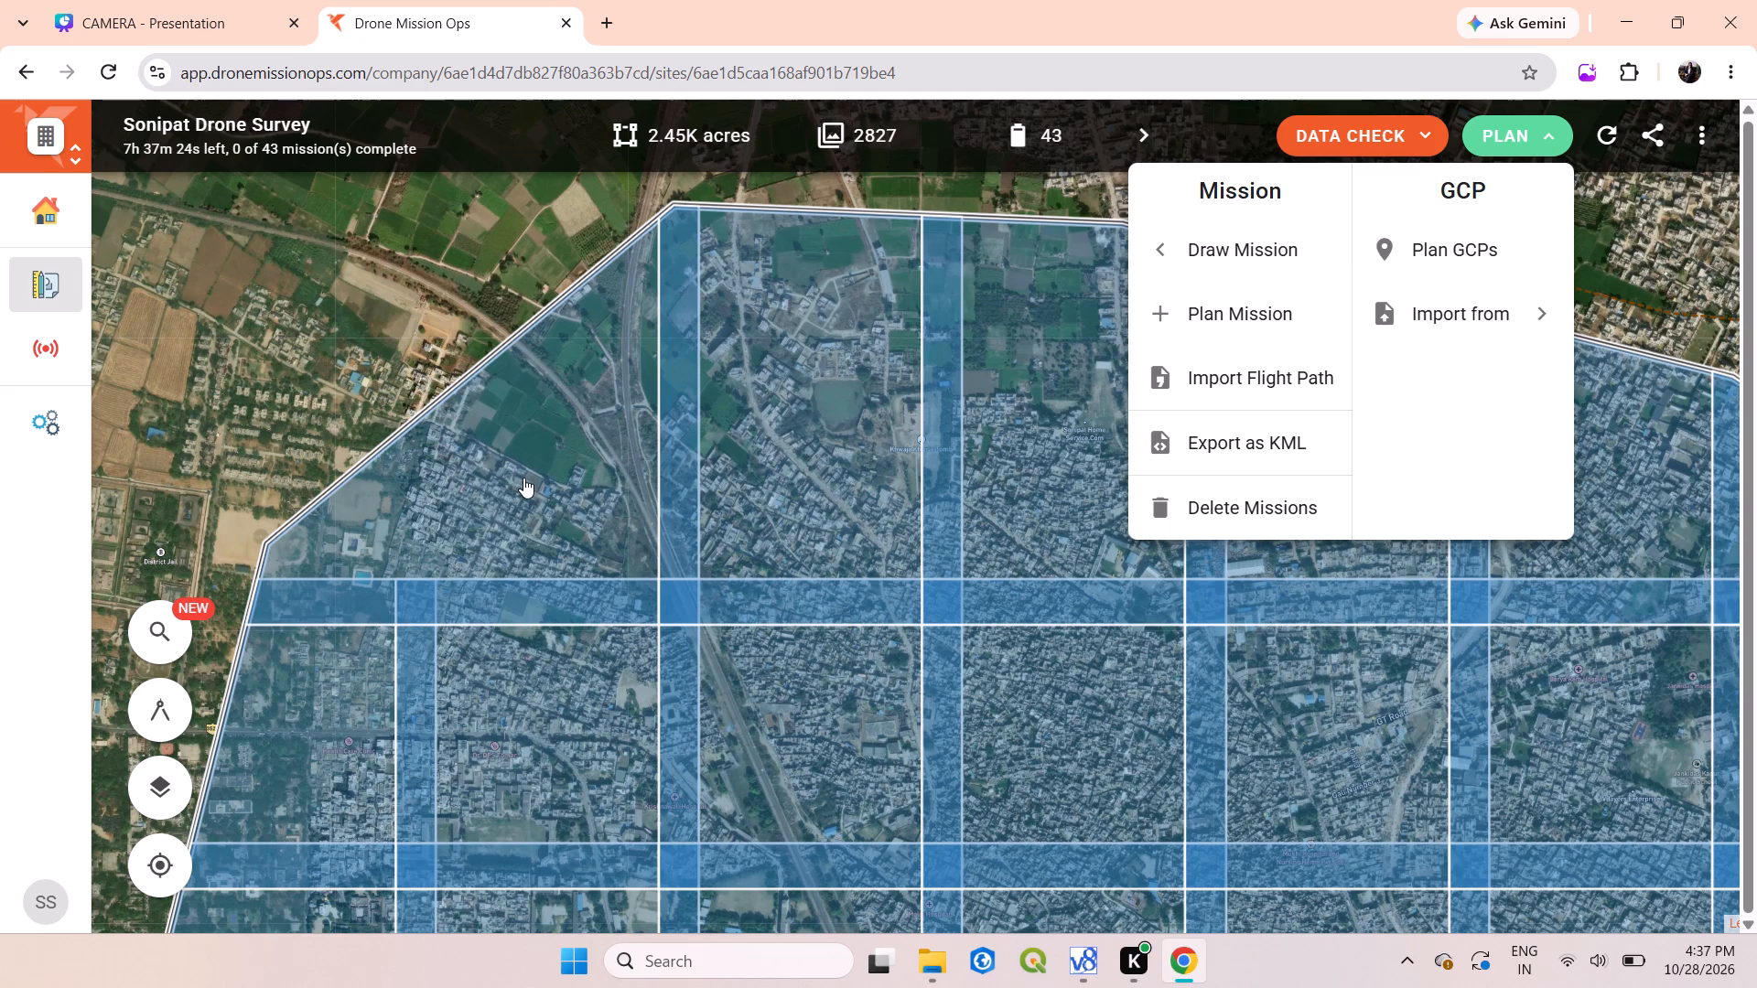
scroll(666, 431, up, 1)
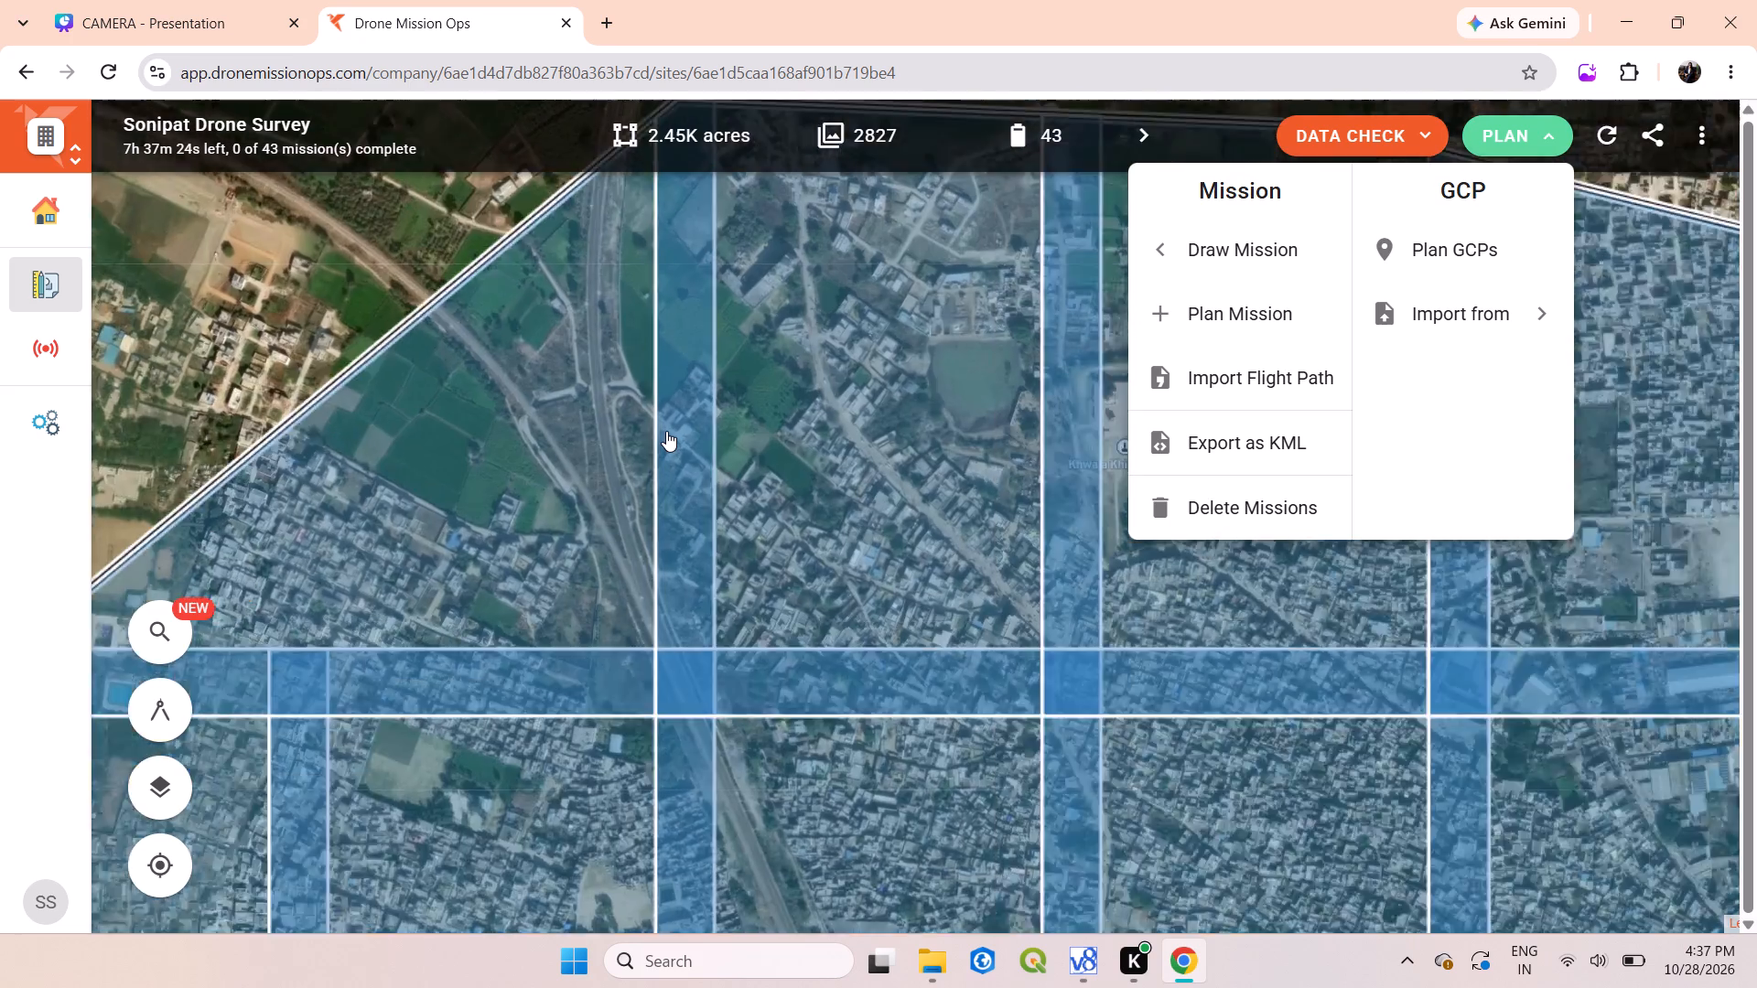
scroll(666, 431, up, 1)
scroll(666, 431, down, 2)
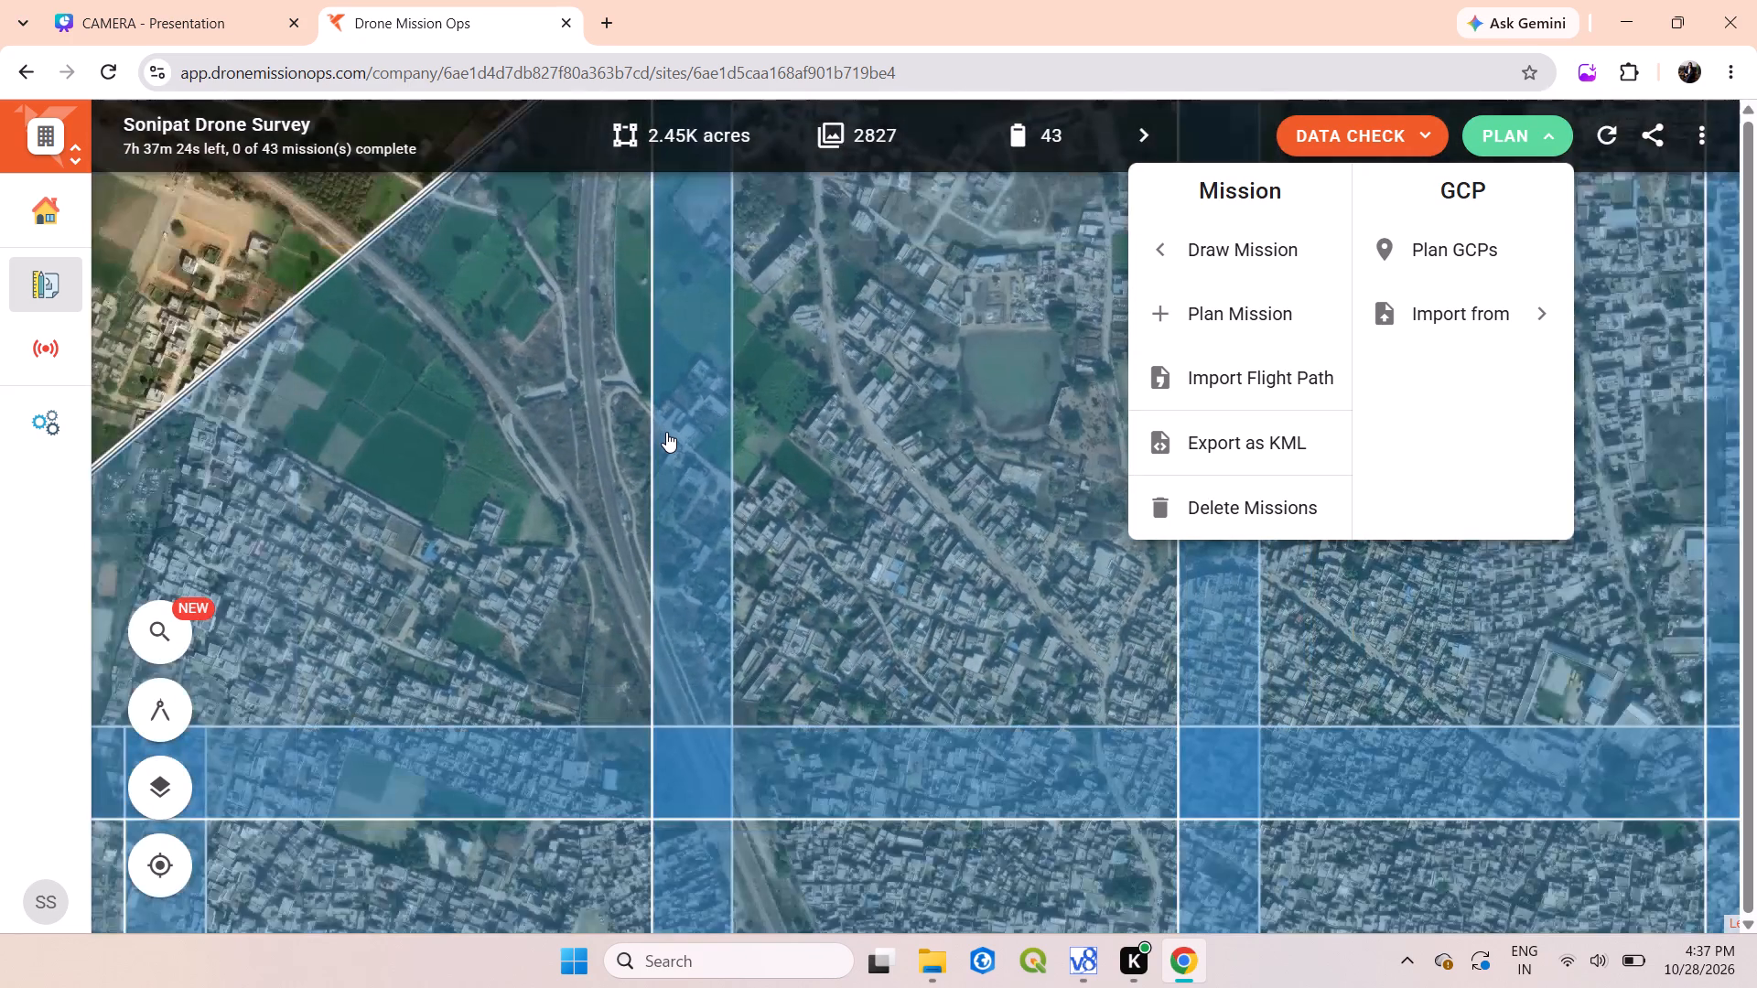
scroll(670, 444, down, 1)
scroll(674, 606, up, 1)
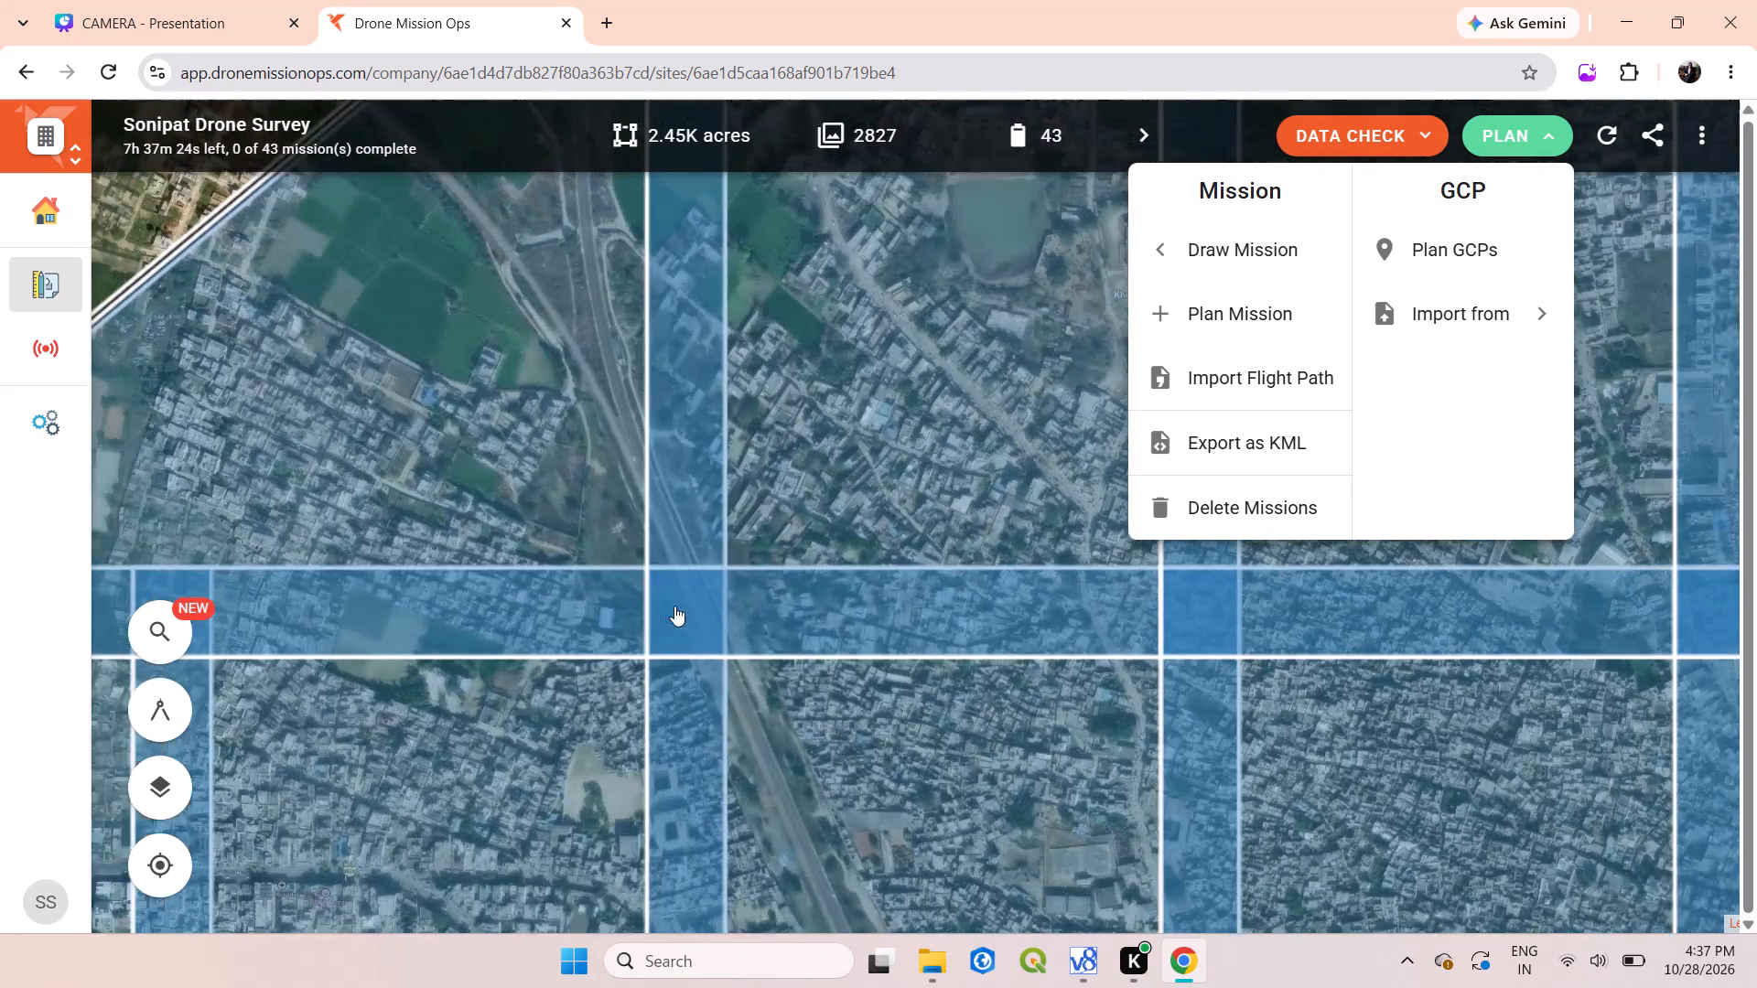
Autogenerate GCPs across the Sonipat Drone Survey site at 400 m spacing and update the site's GCPs.
click(1395, 256)
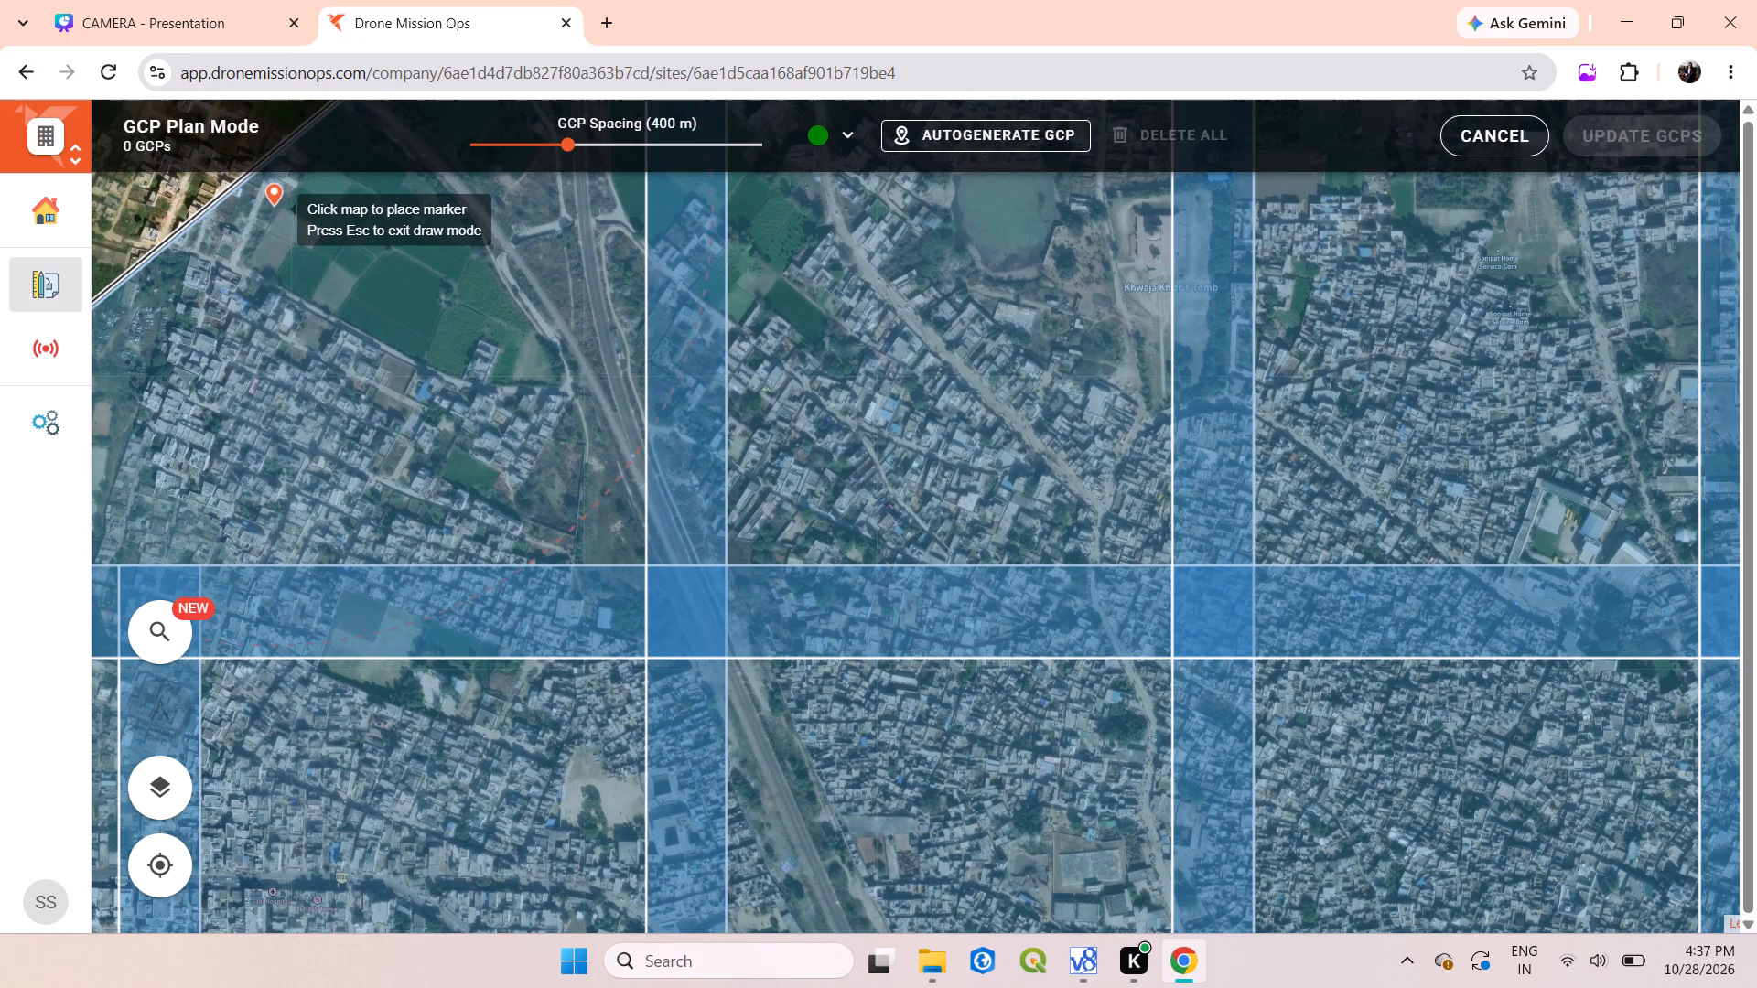
click(993, 133)
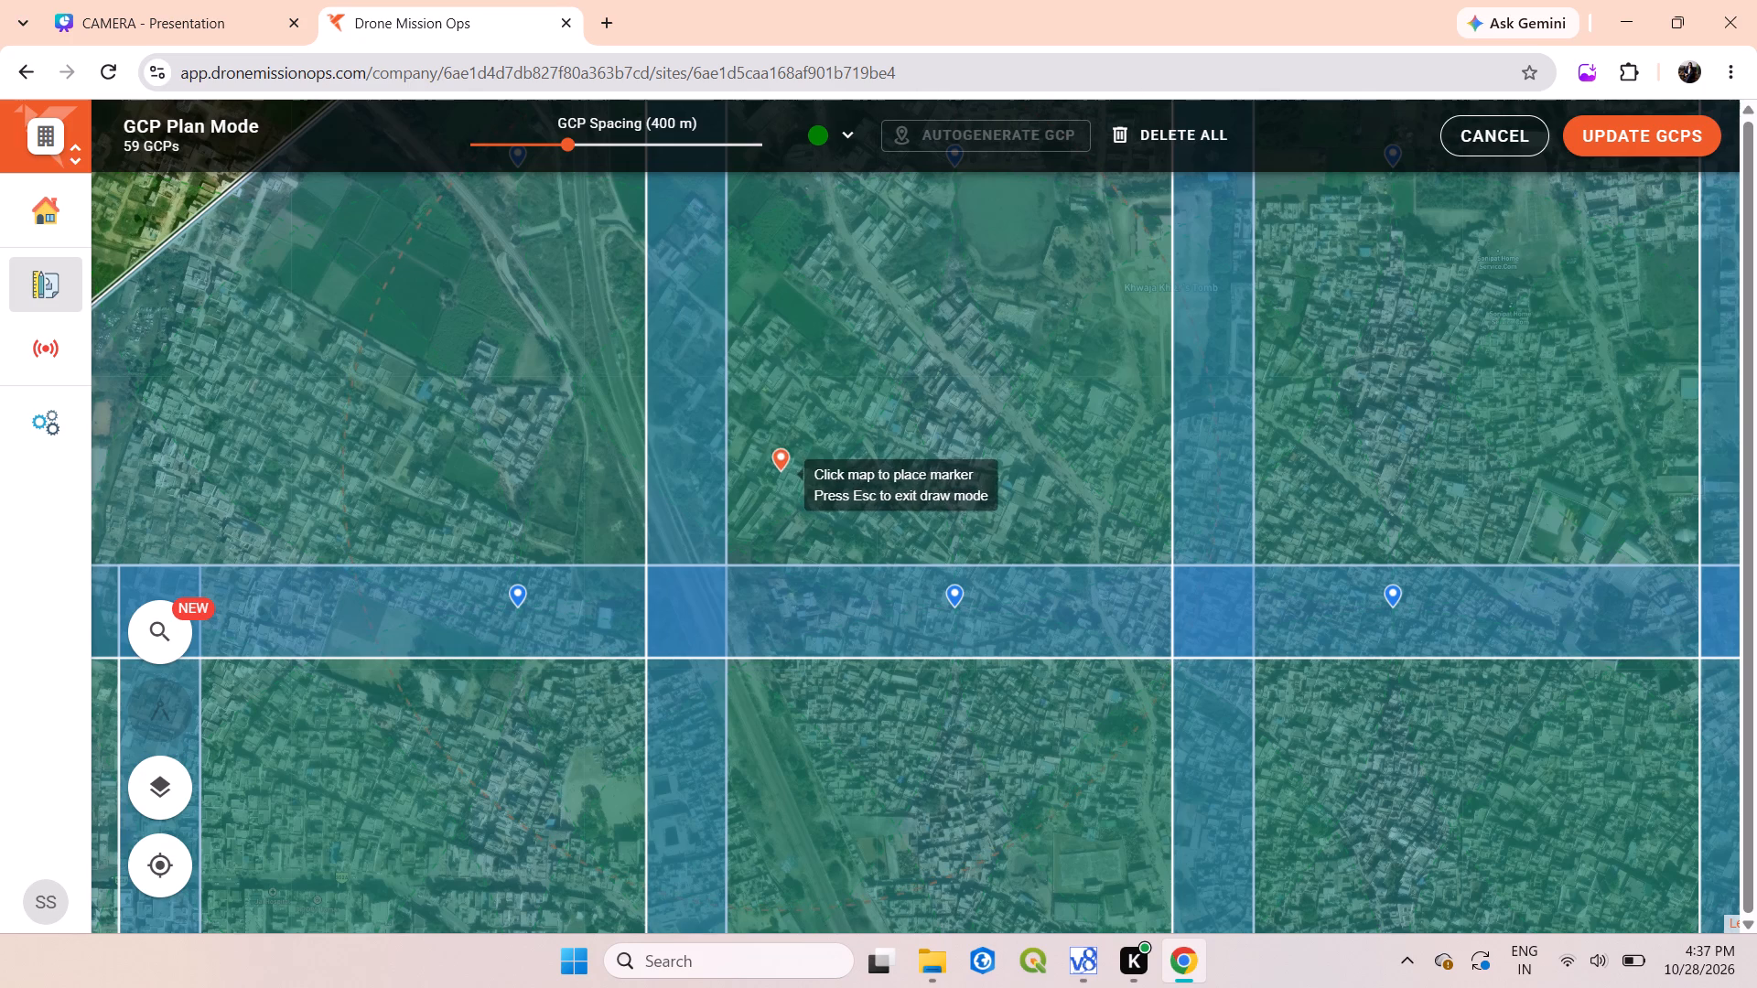
scroll(1136, 459, down, 4)
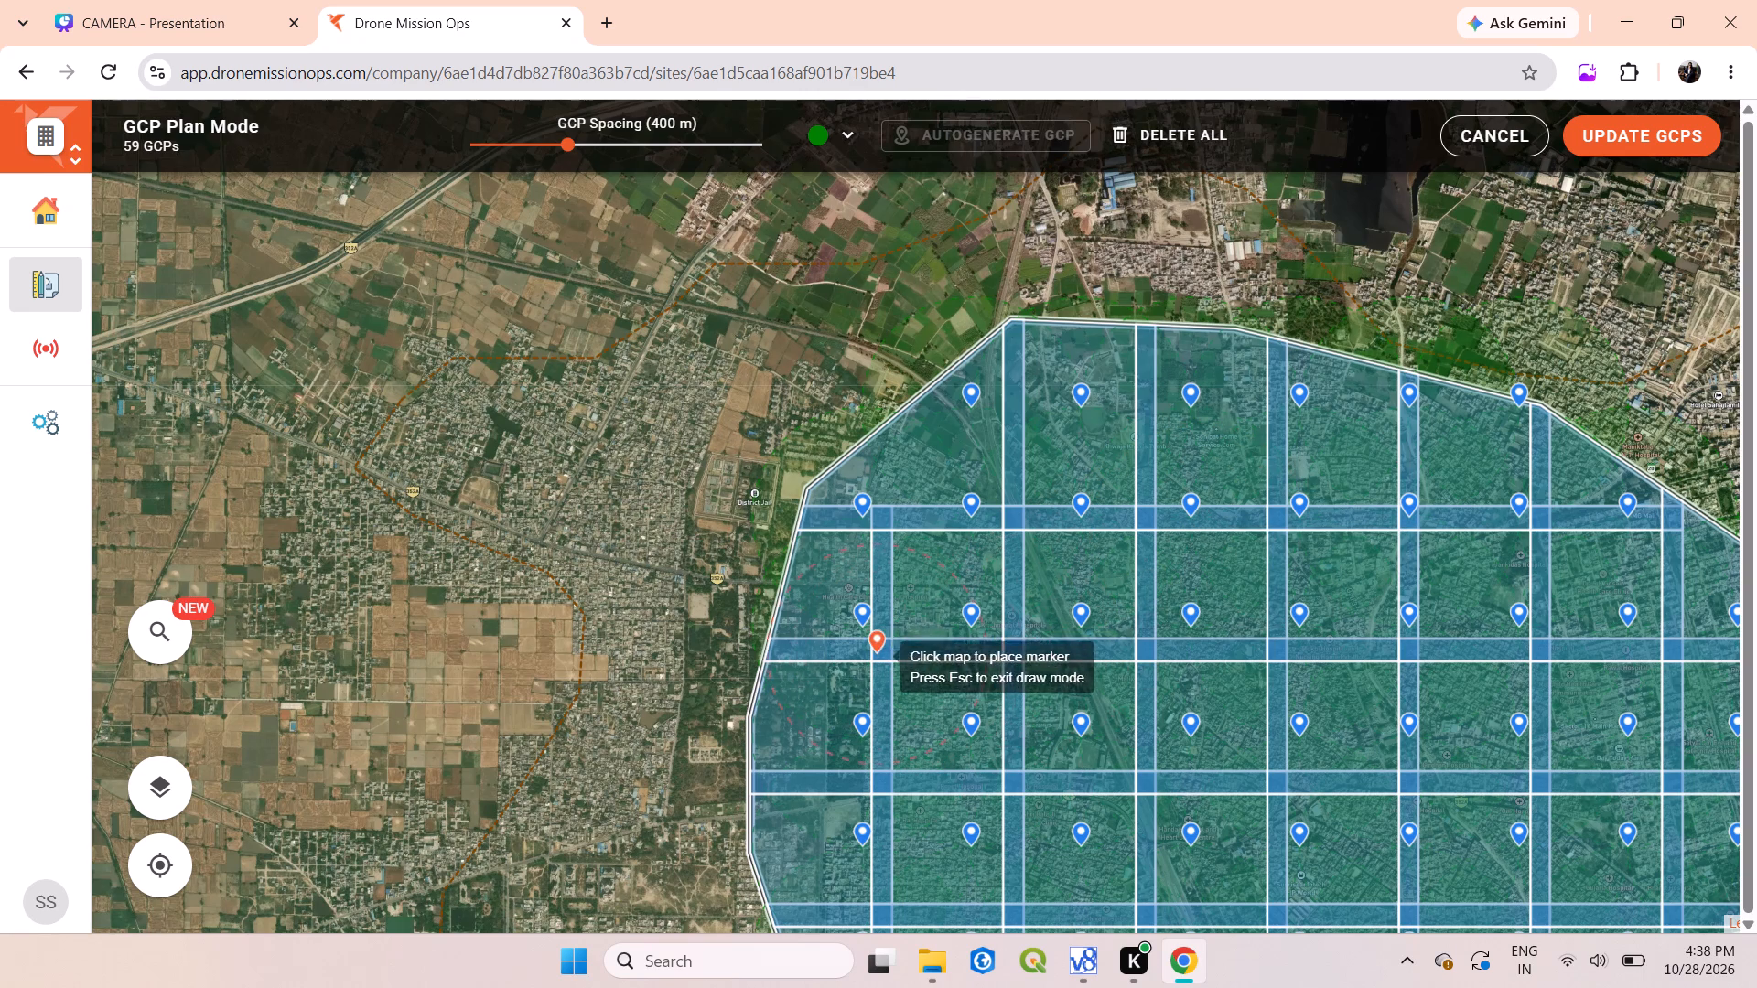
scroll(1116, 658, down, 1)
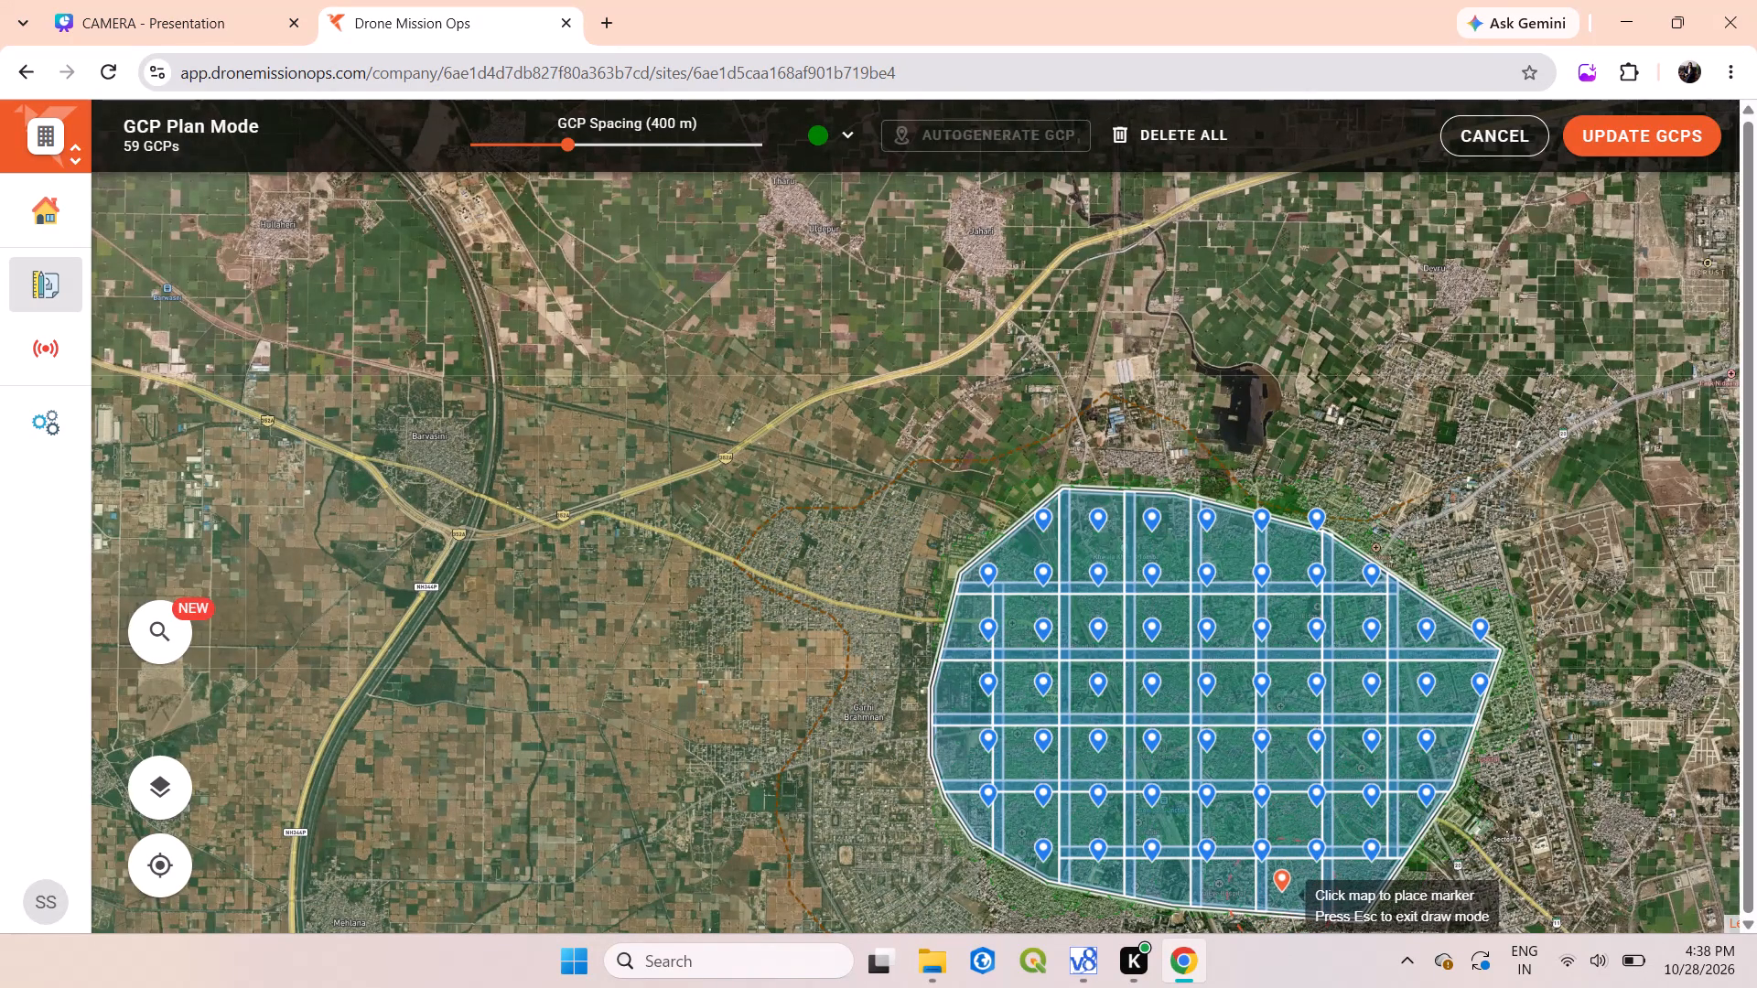
scroll(1283, 894, up, 1)
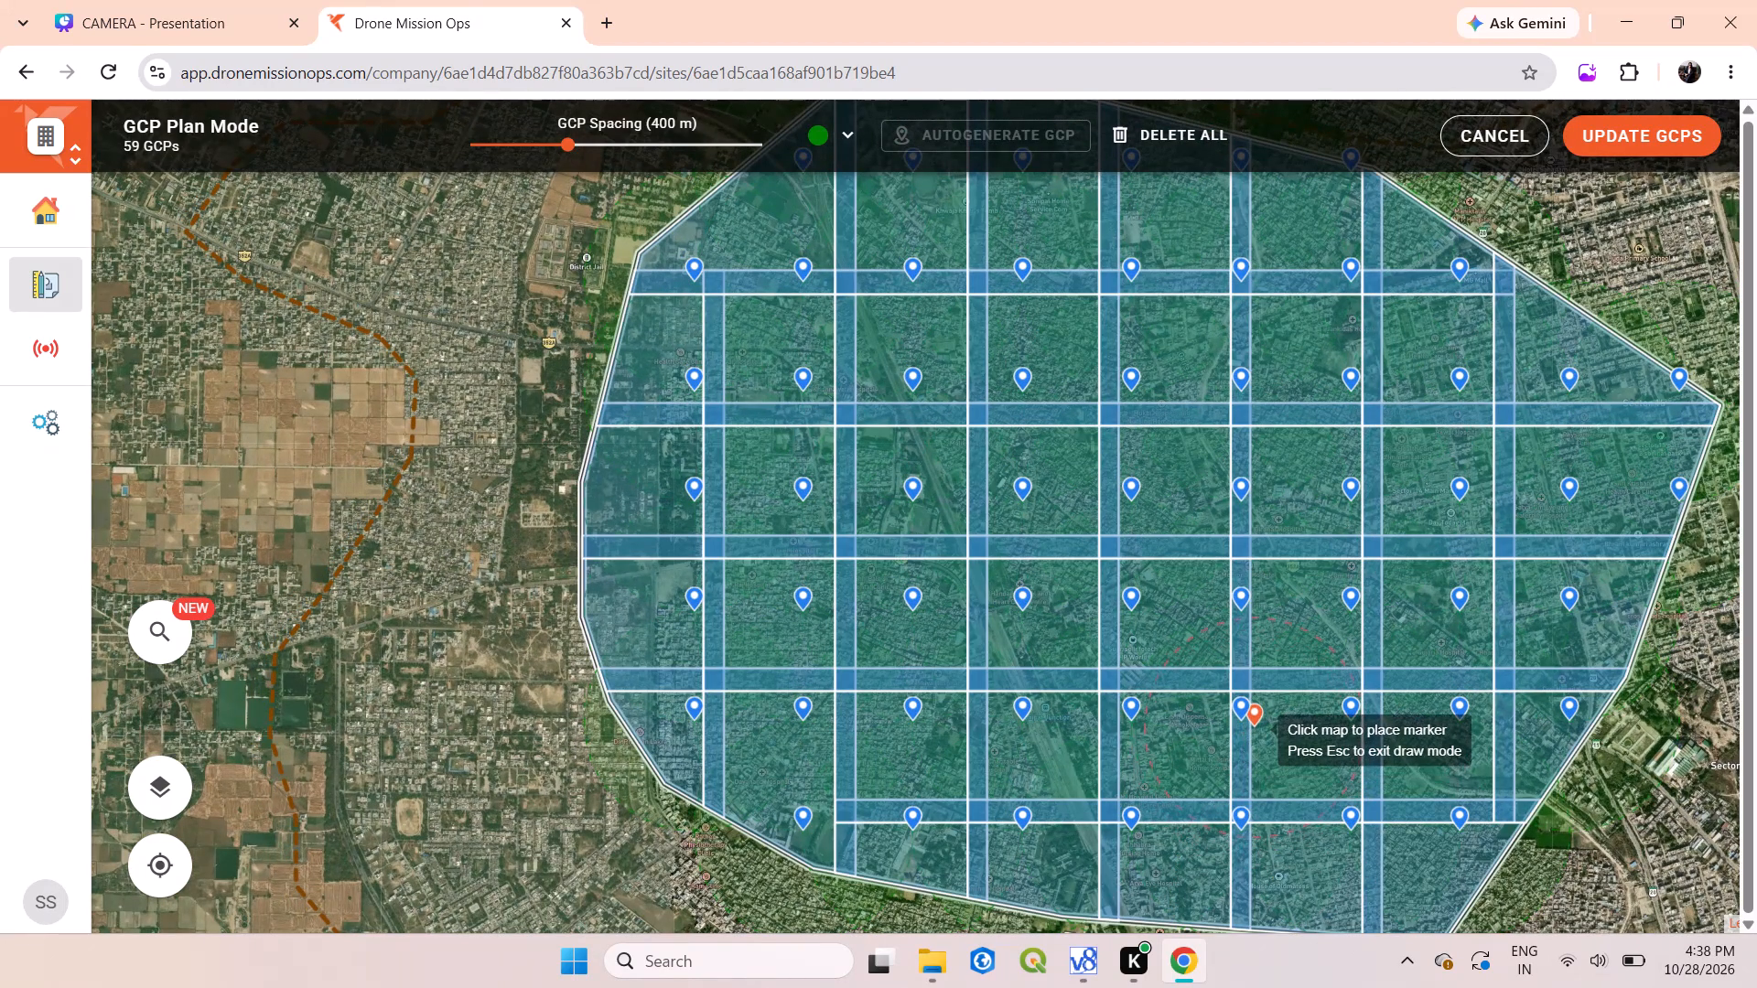
scroll(1172, 668, down, 1)
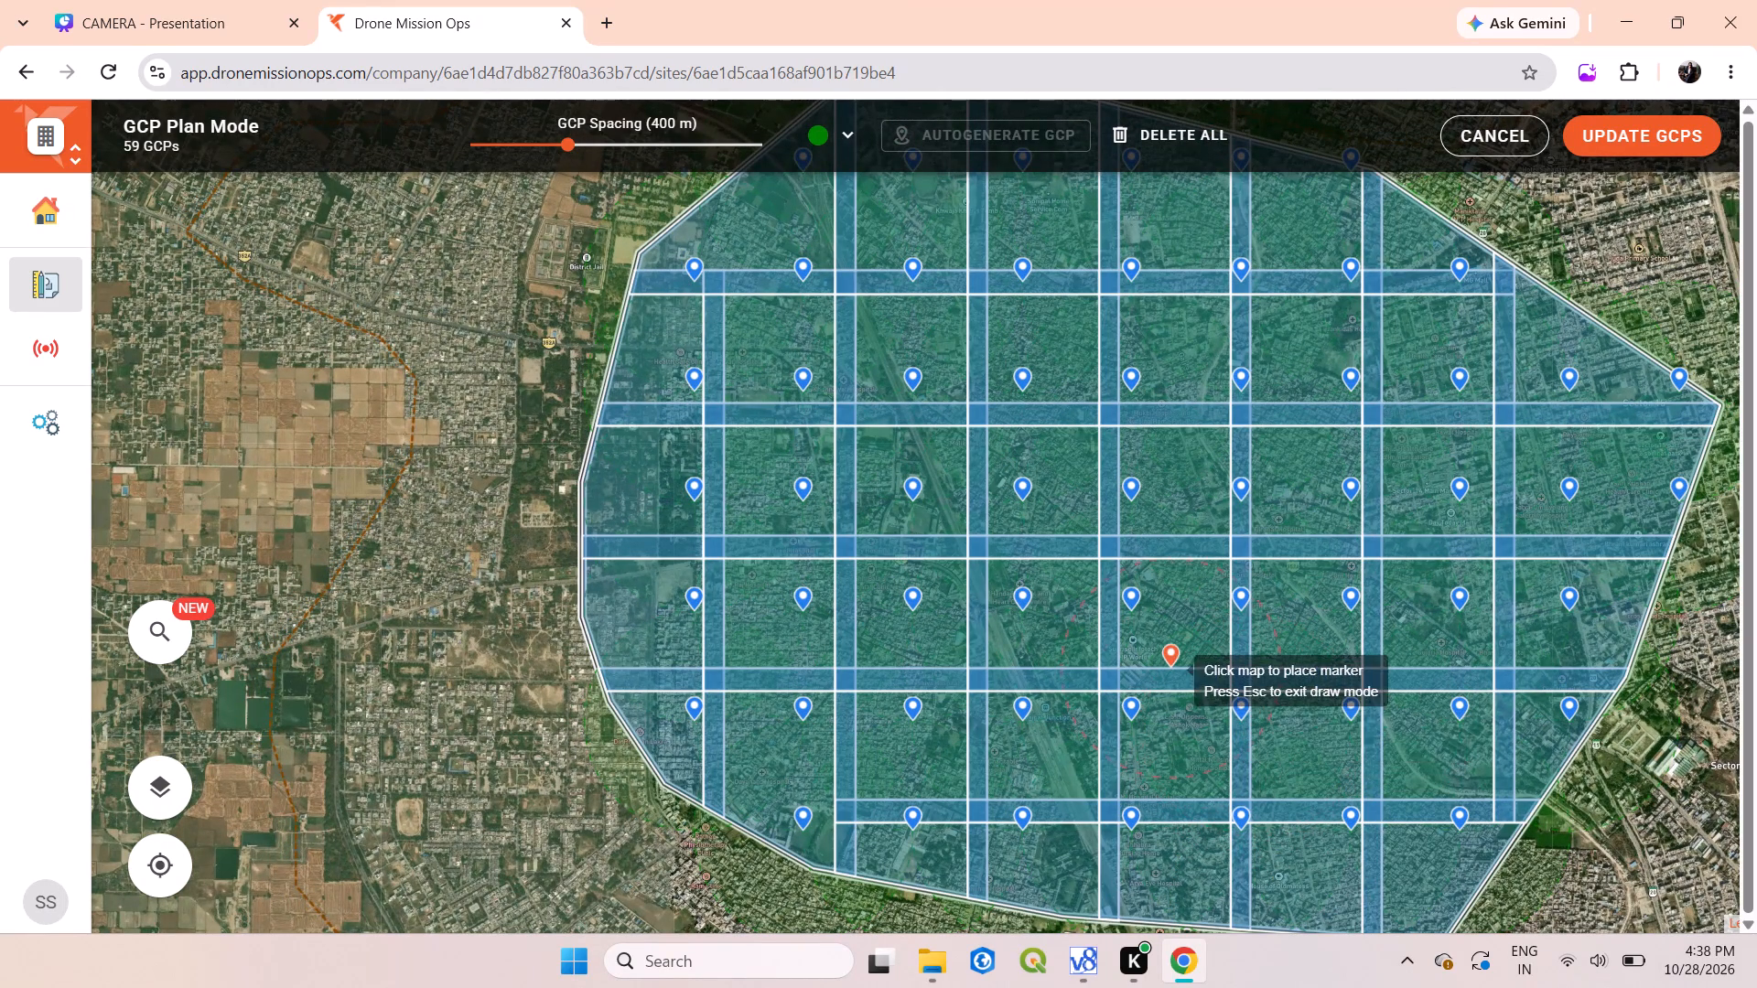
scroll(1374, 730, up, 2)
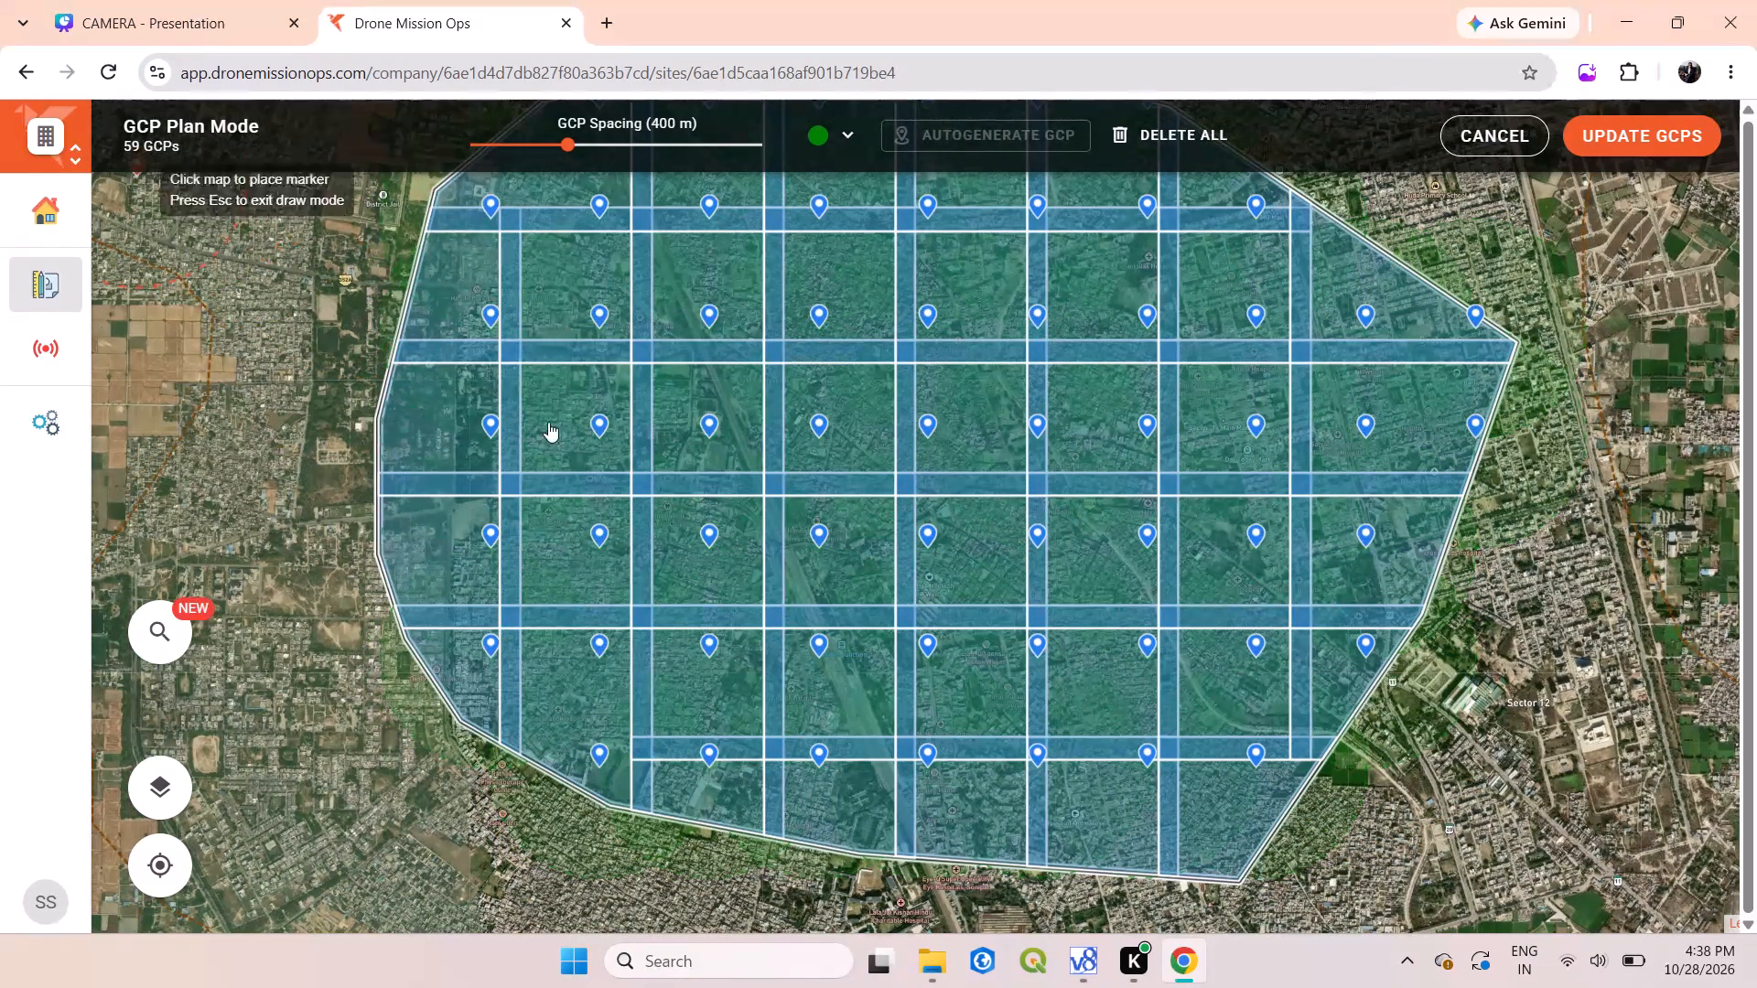
scroll(772, 503, down, 1)
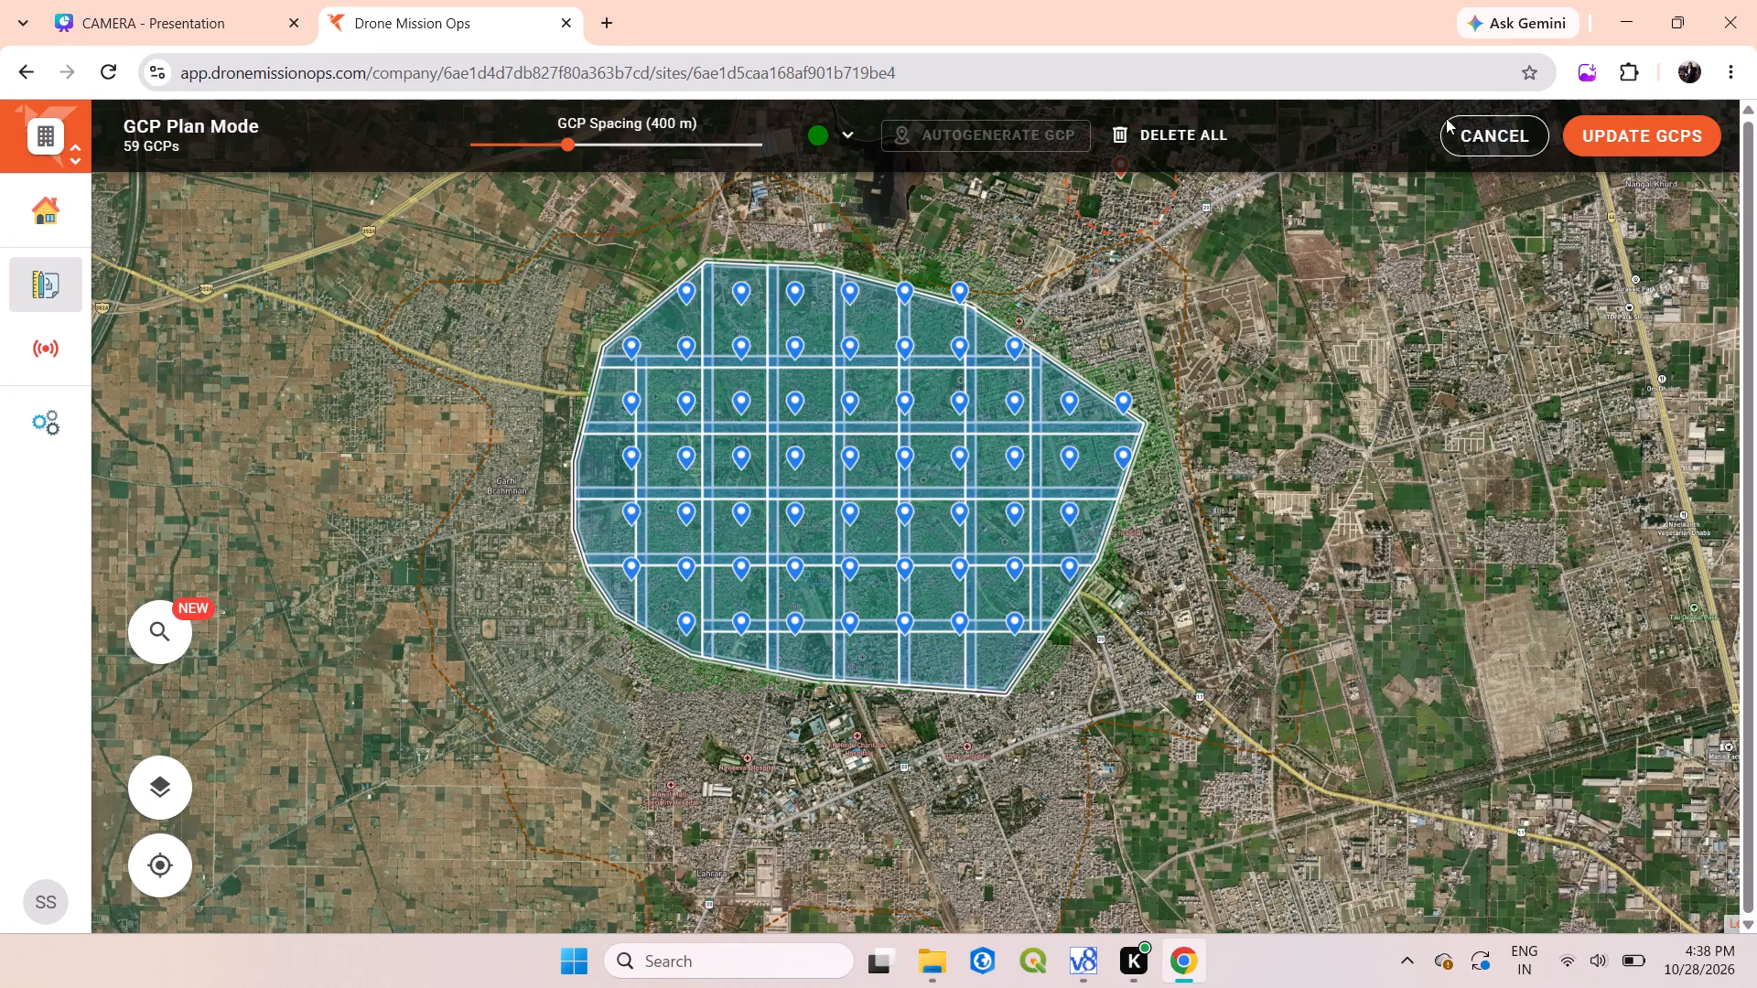
click(1680, 134)
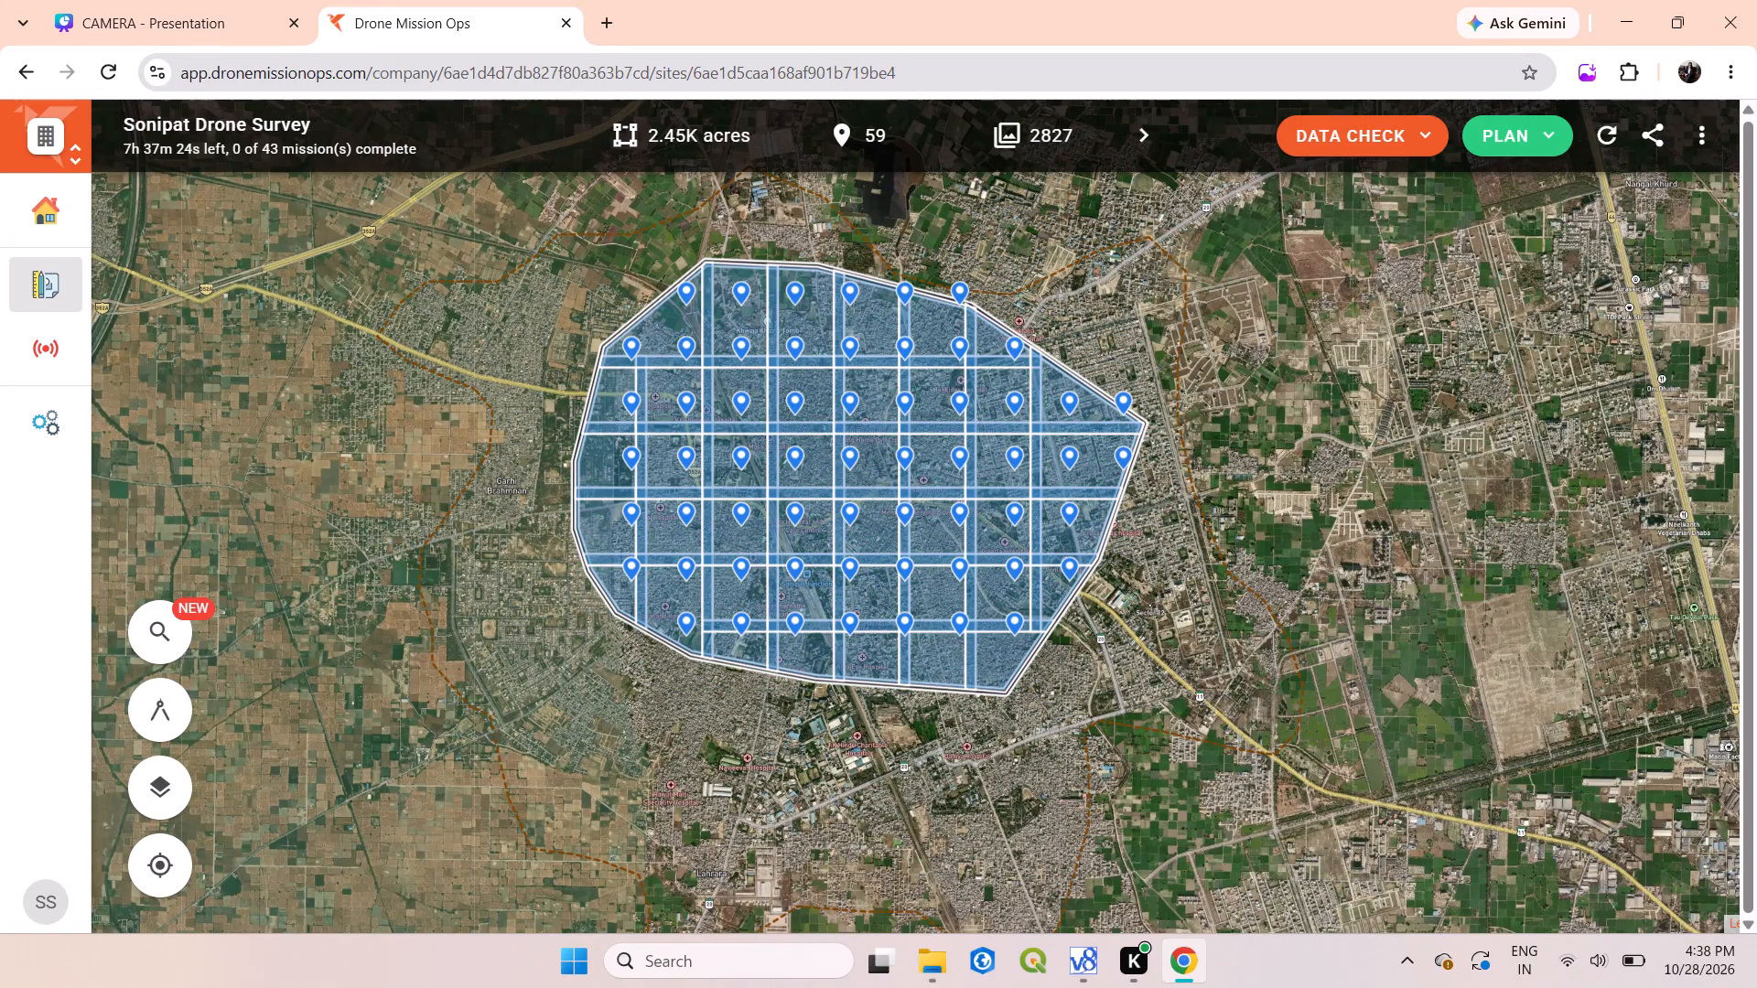
Open the site's mission and GCP planning options.
click(1557, 140)
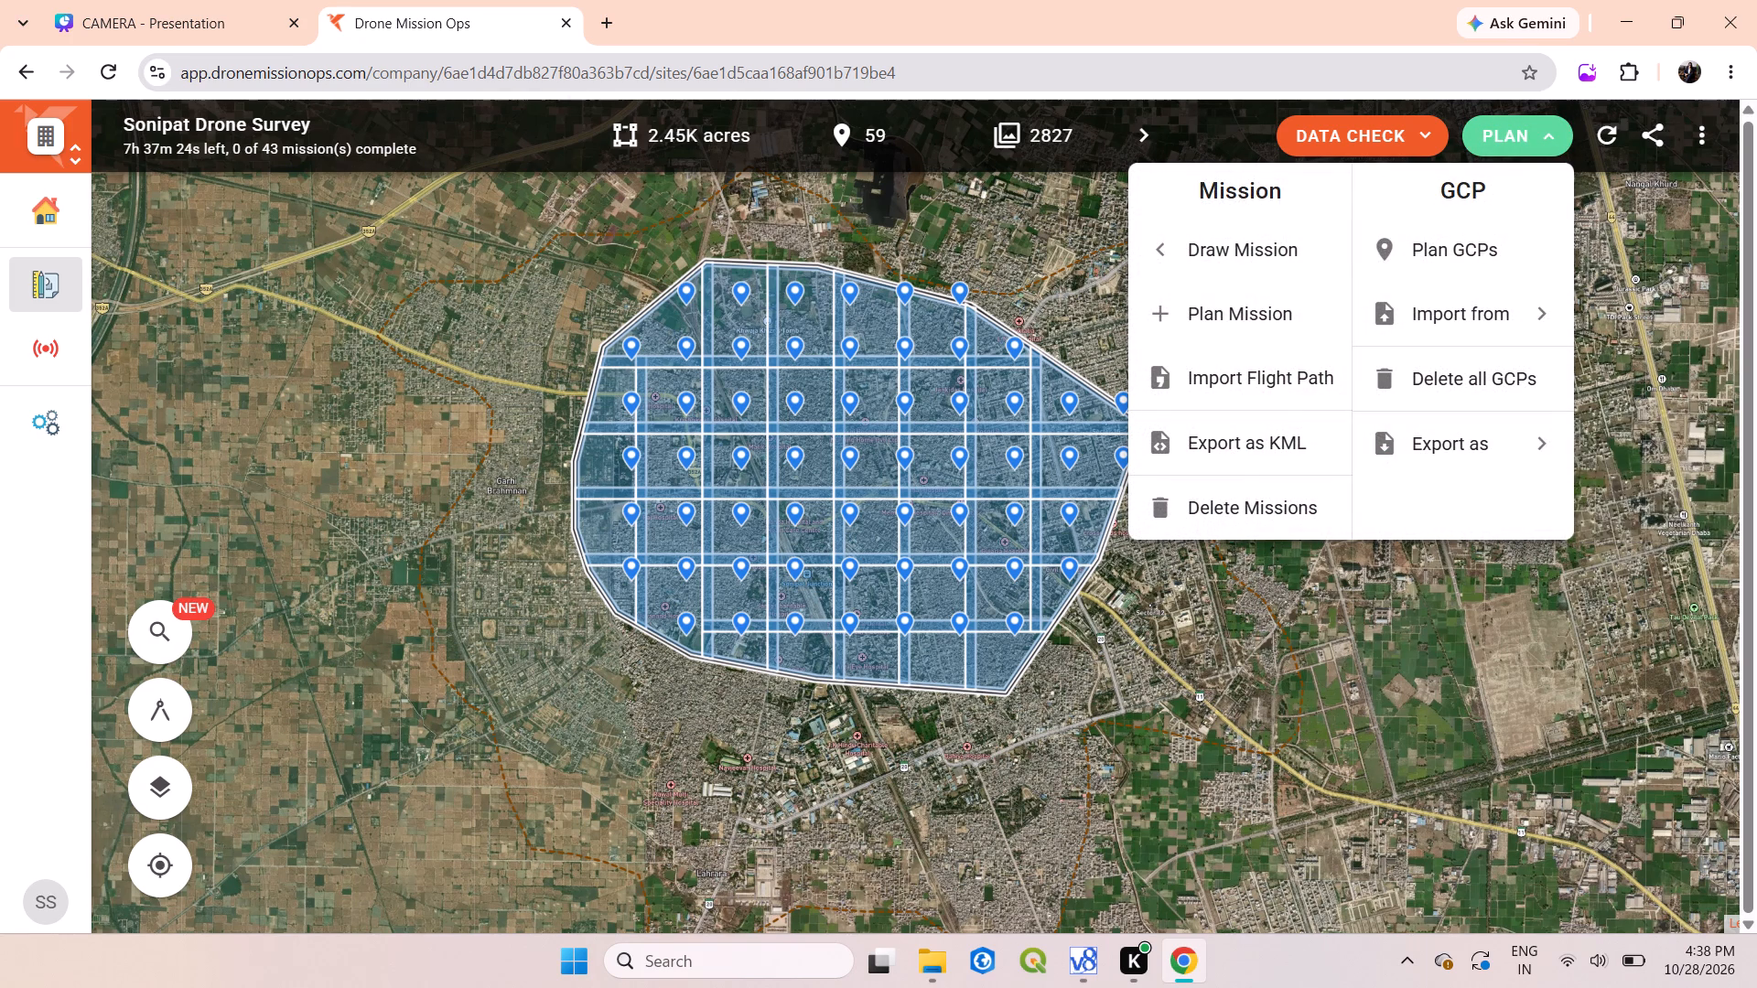
Export the Sonipat Drone Survey site's GCPs as a KML file.
click(1609, 511)
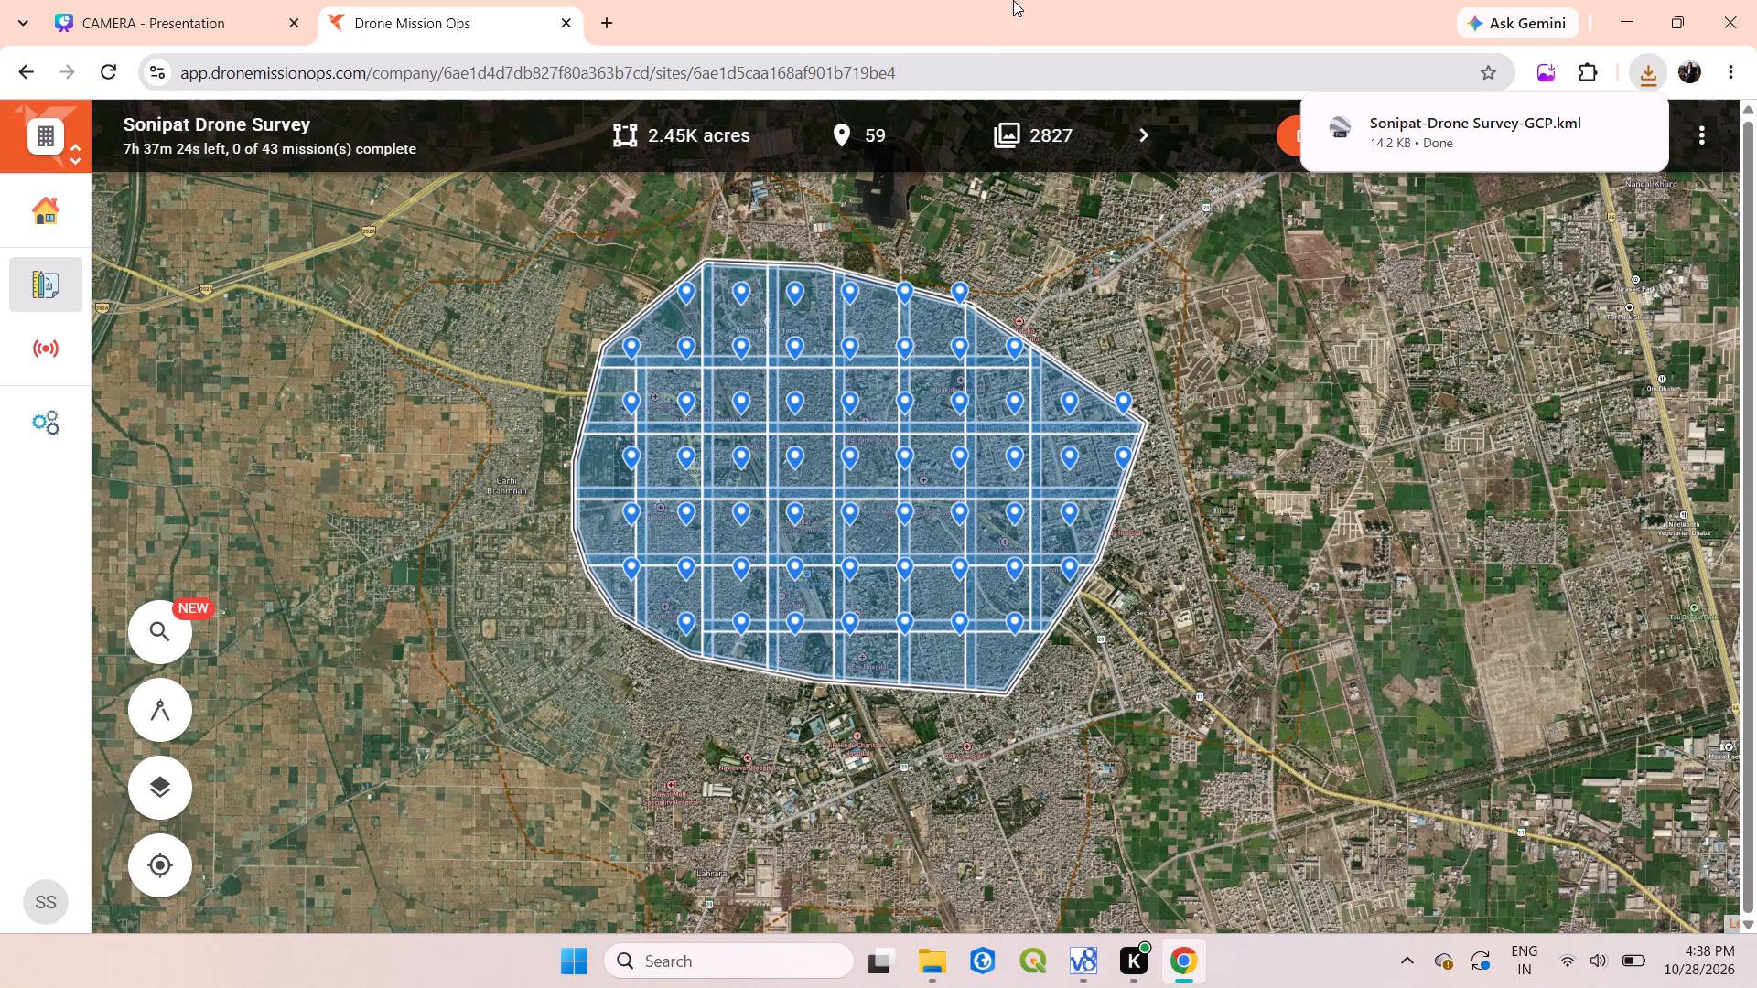
Look up WhatsApp Web in a new browser tab.
click(613, 23)
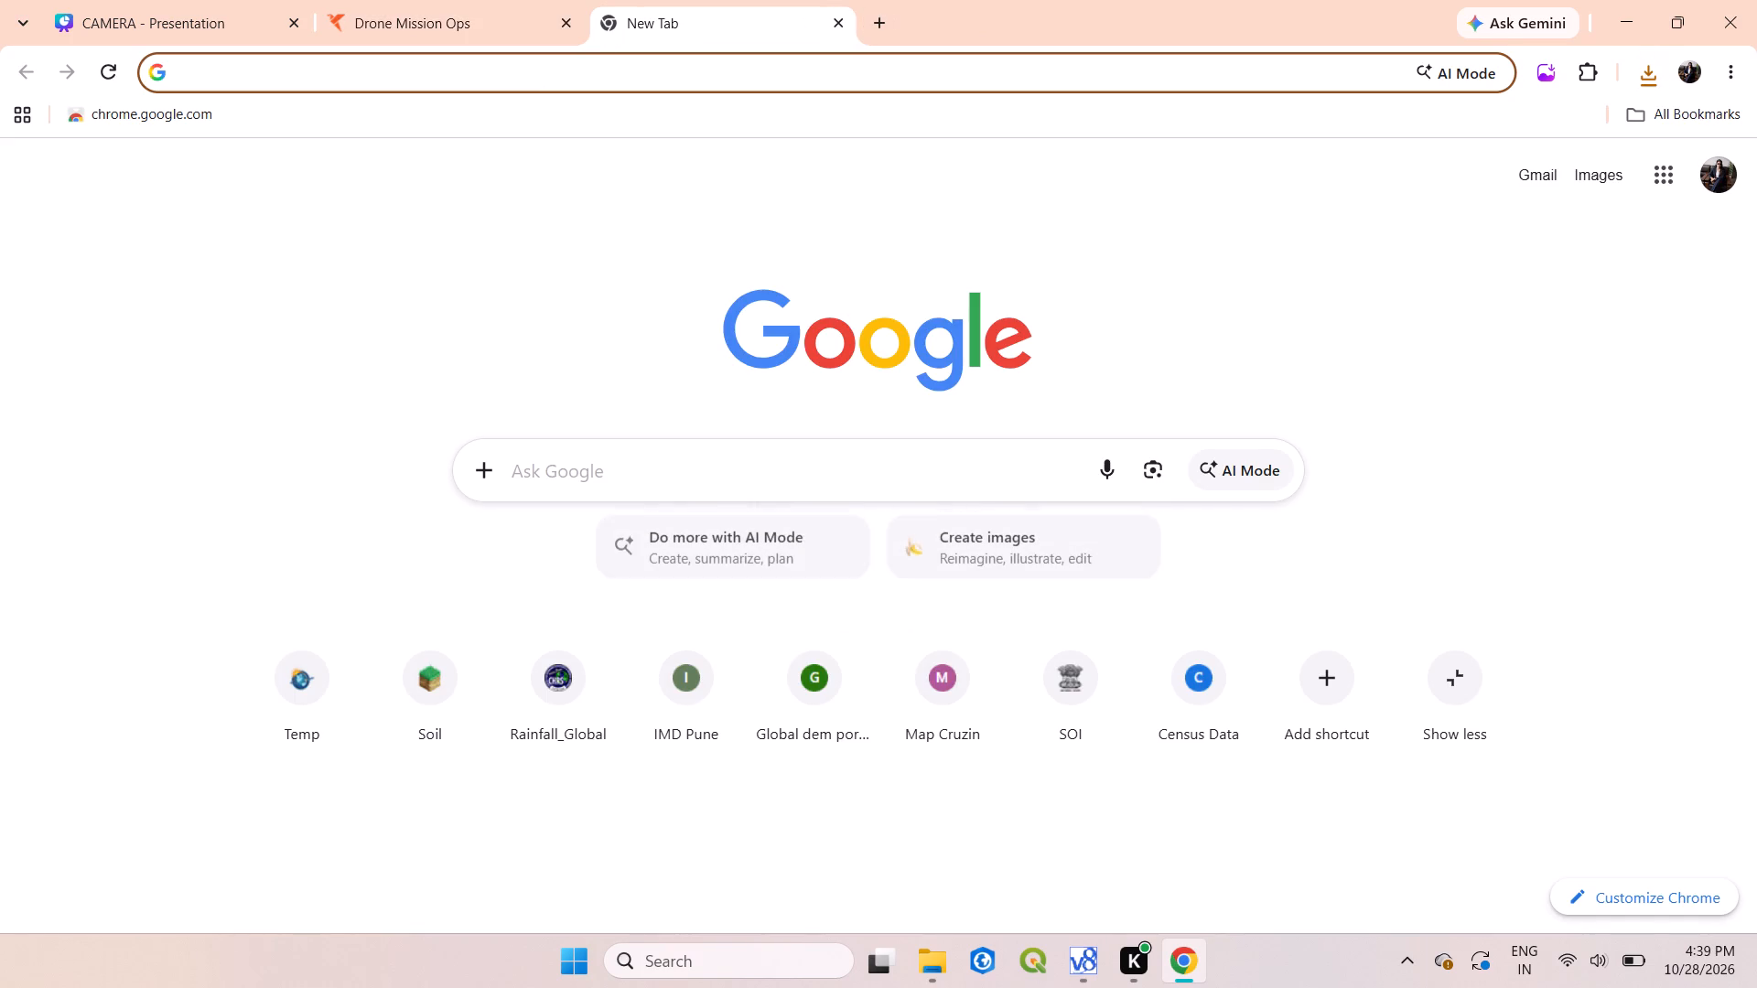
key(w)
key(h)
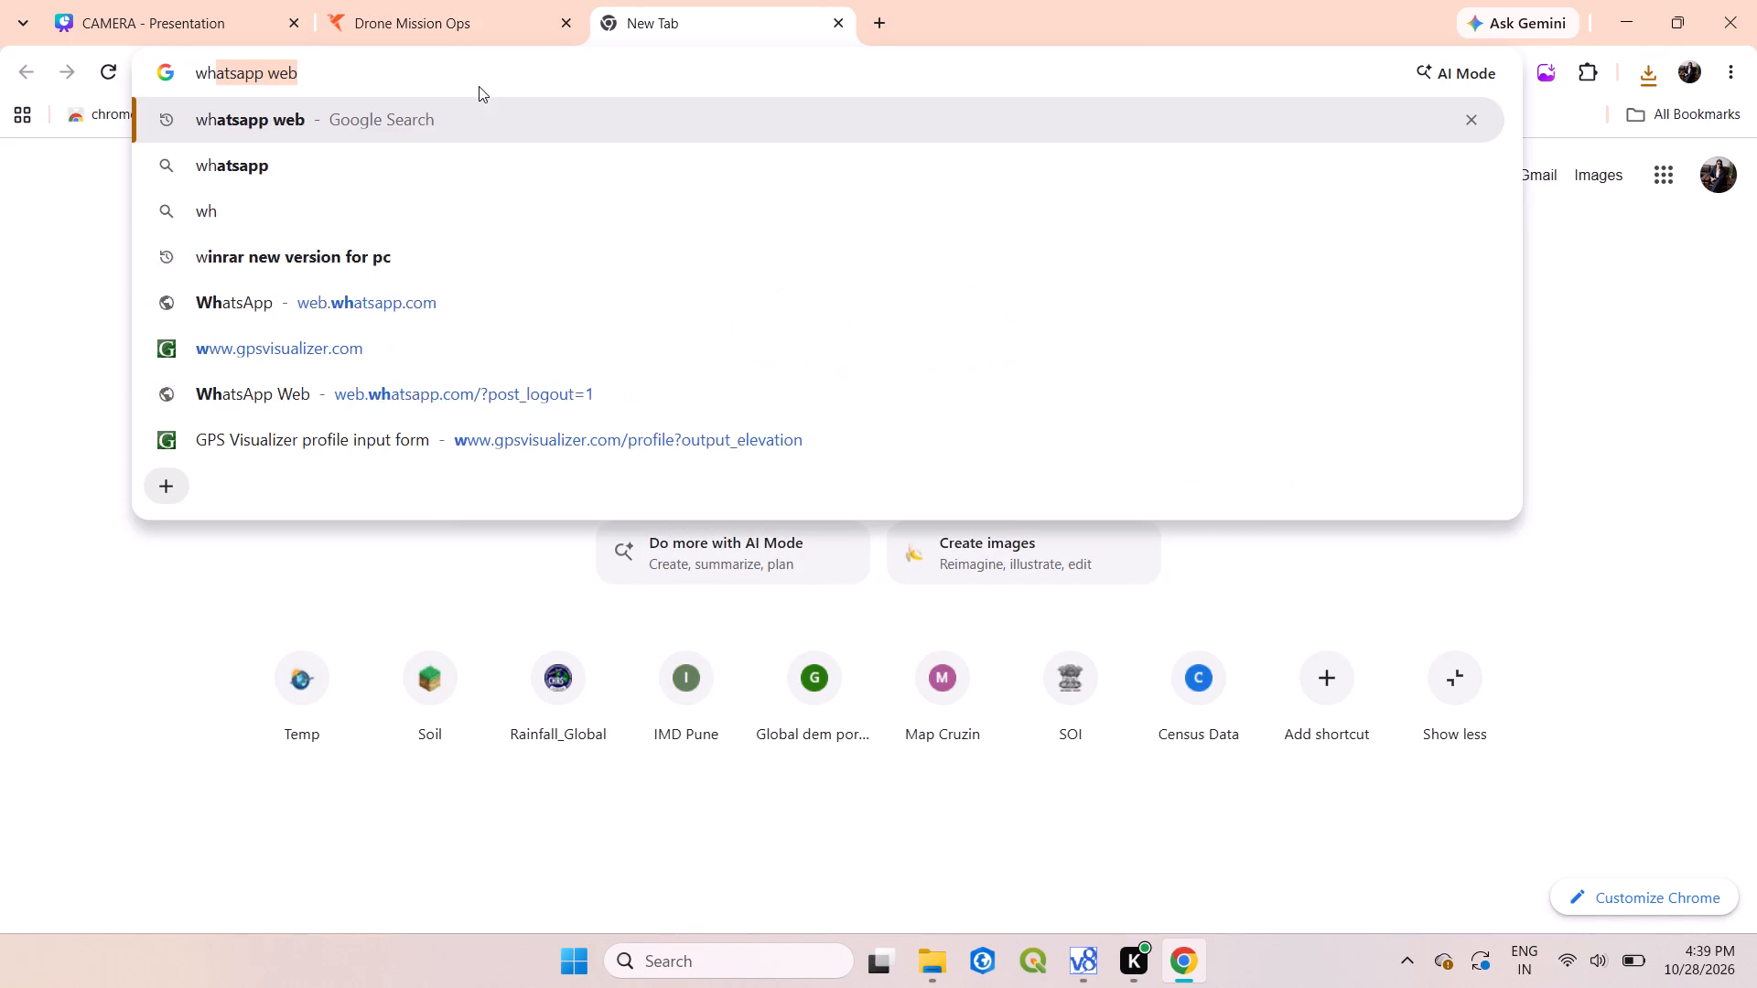